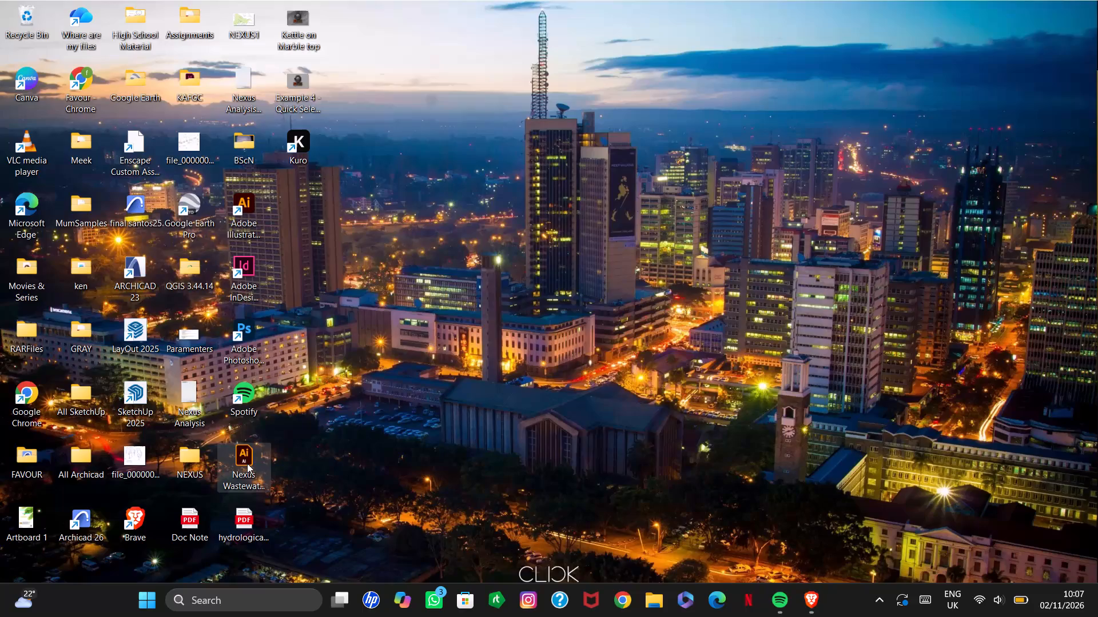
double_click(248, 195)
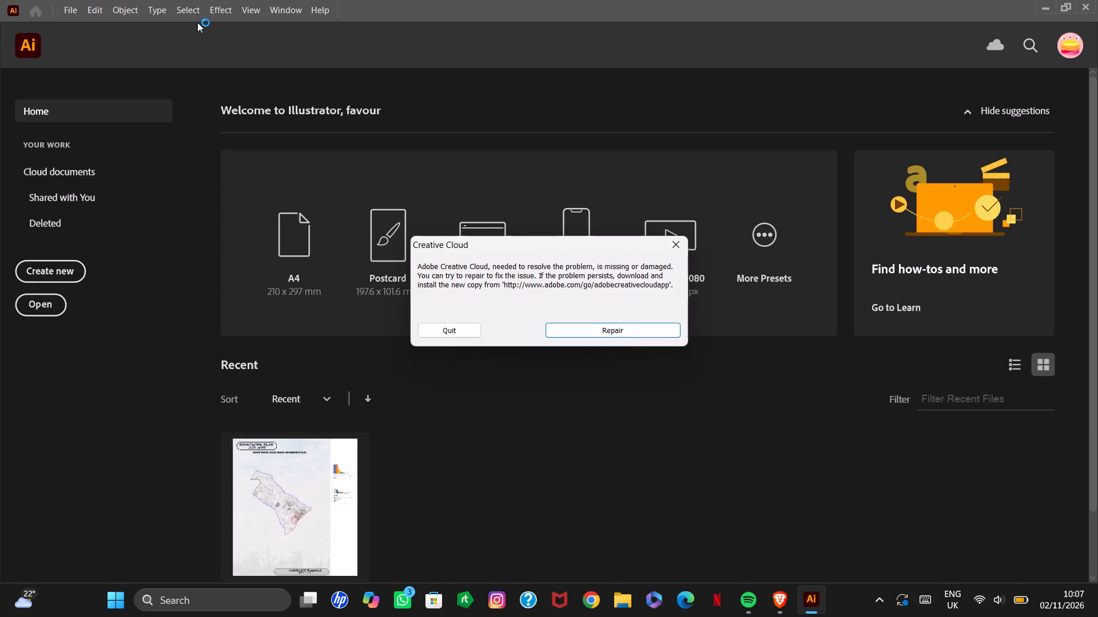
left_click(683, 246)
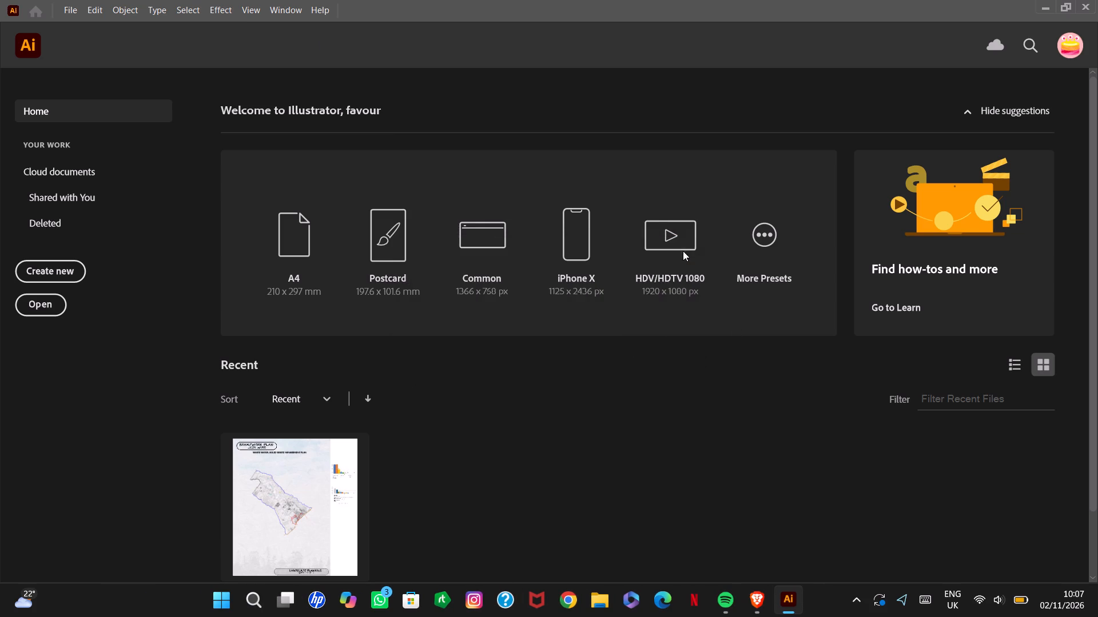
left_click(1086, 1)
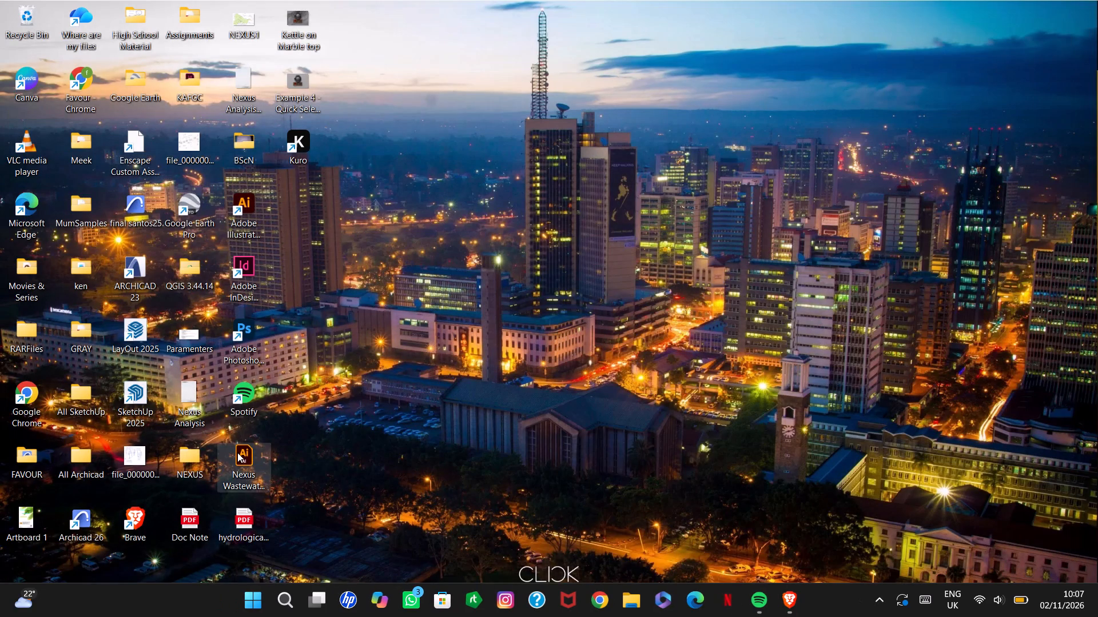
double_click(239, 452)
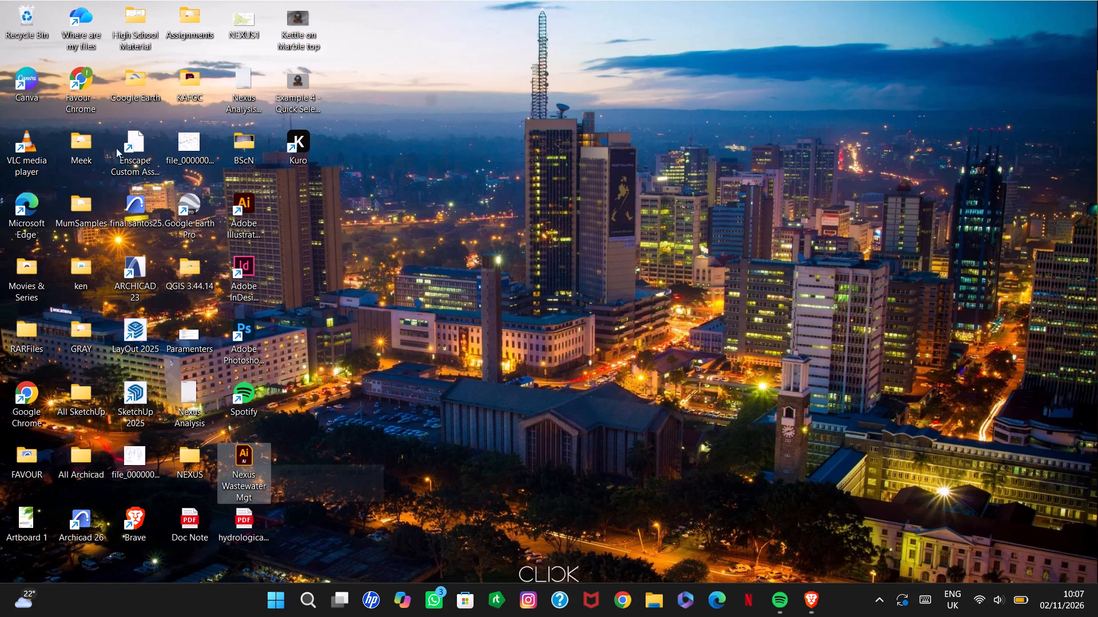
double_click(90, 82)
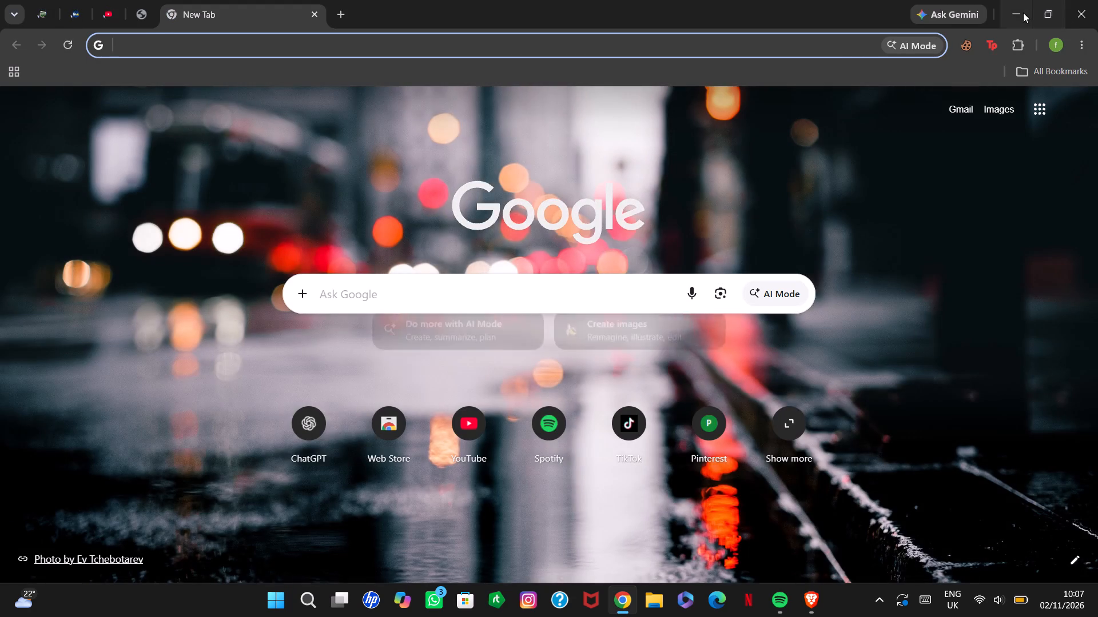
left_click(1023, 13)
Open the Nexus Wastewater Mgt Illustrator document from the desktop.
double_click(260, 458)
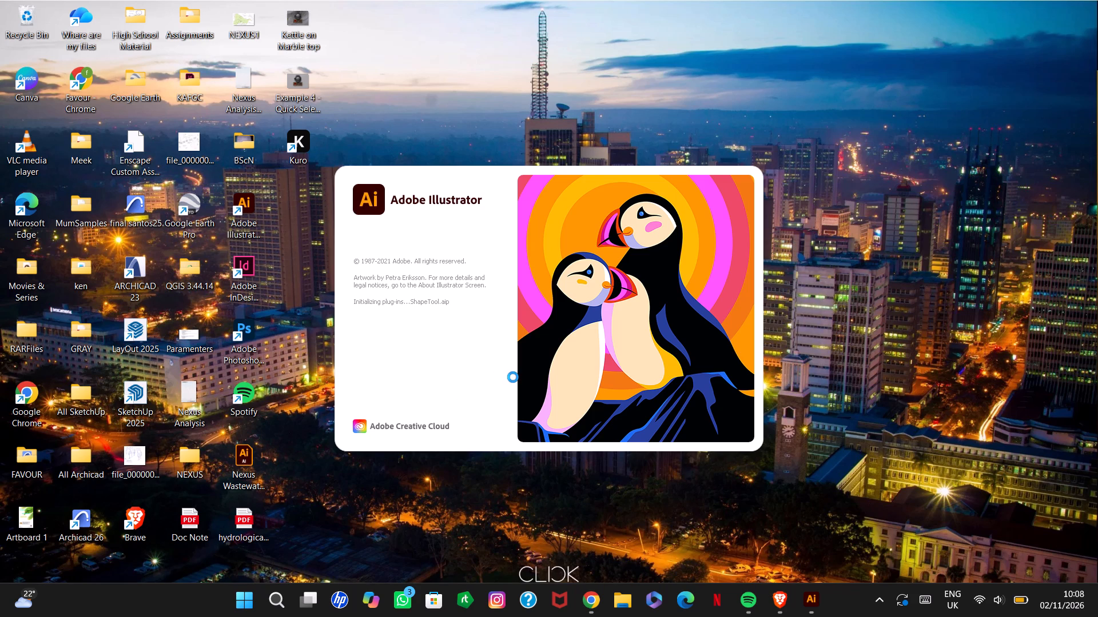
Launch the Kuro application from the desktop while Illustrator loads.
double_click(304, 141)
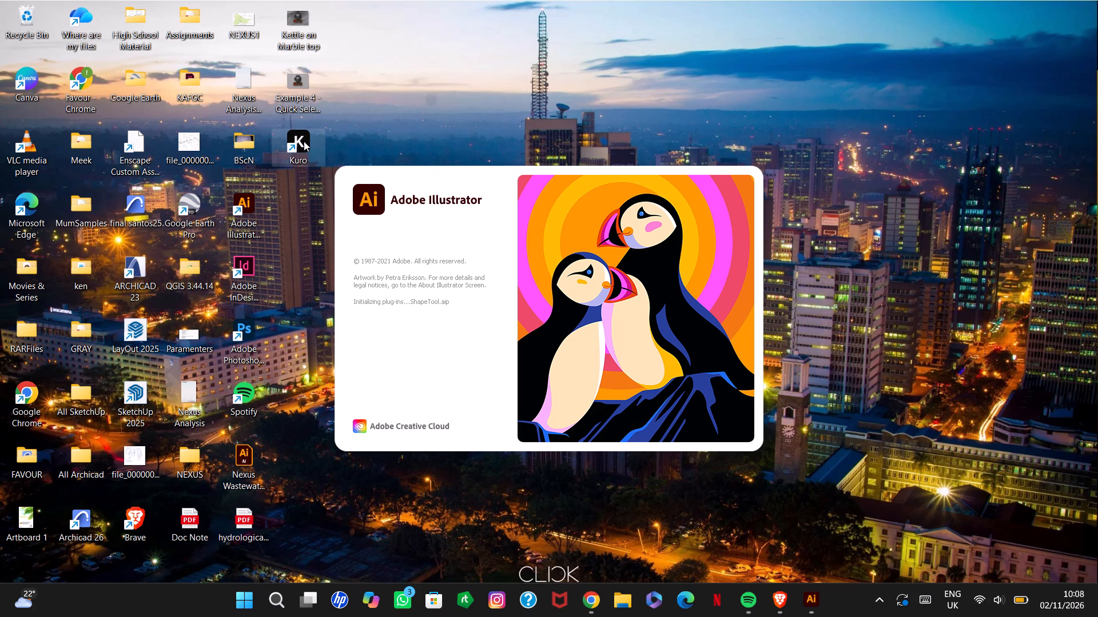
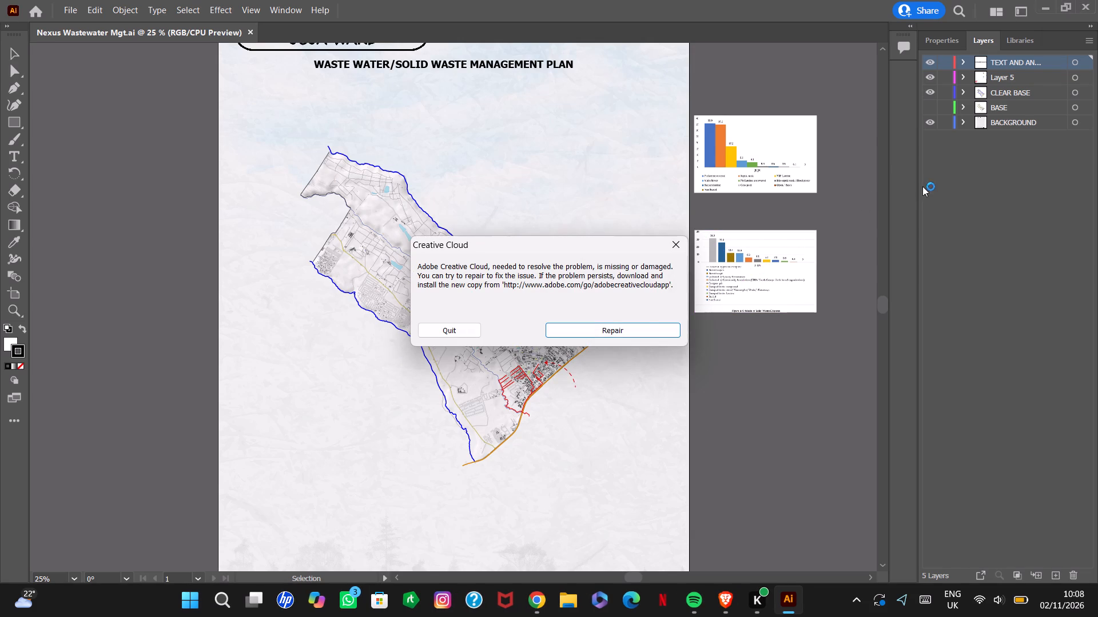
Dismiss the Creative Cloud error dialog without repairing or quitting.
left_click(670, 245)
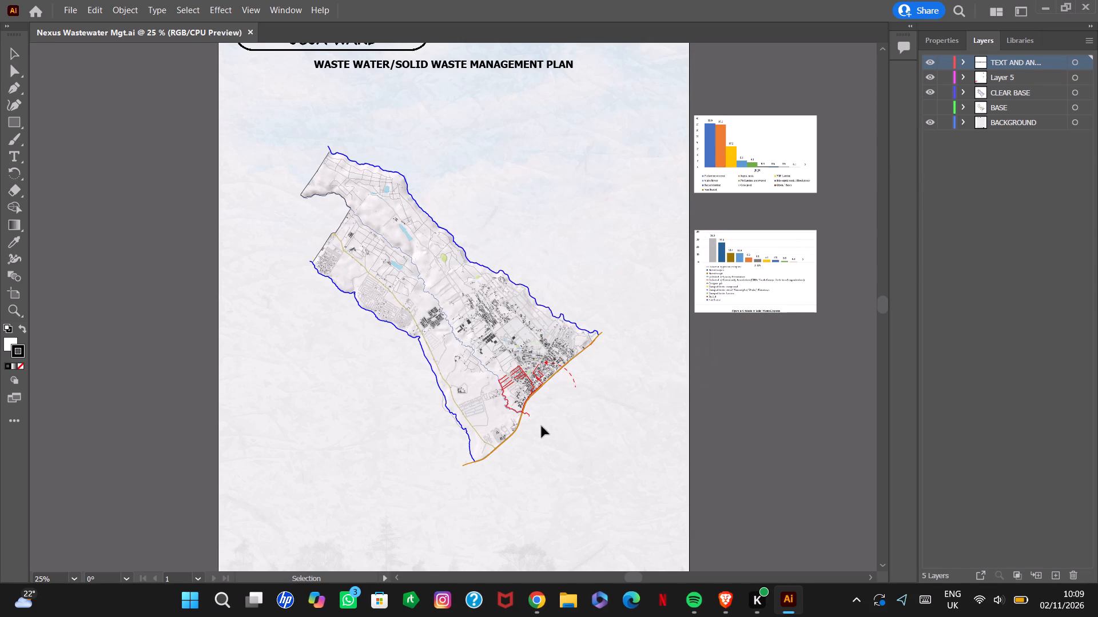
Look over the whole Juja Ward plan, from the title block and map to the charts beside the artboard.
scroll(484, 430, "up", 4, "alt")
scroll(484, 430, "down", 6, "alt")
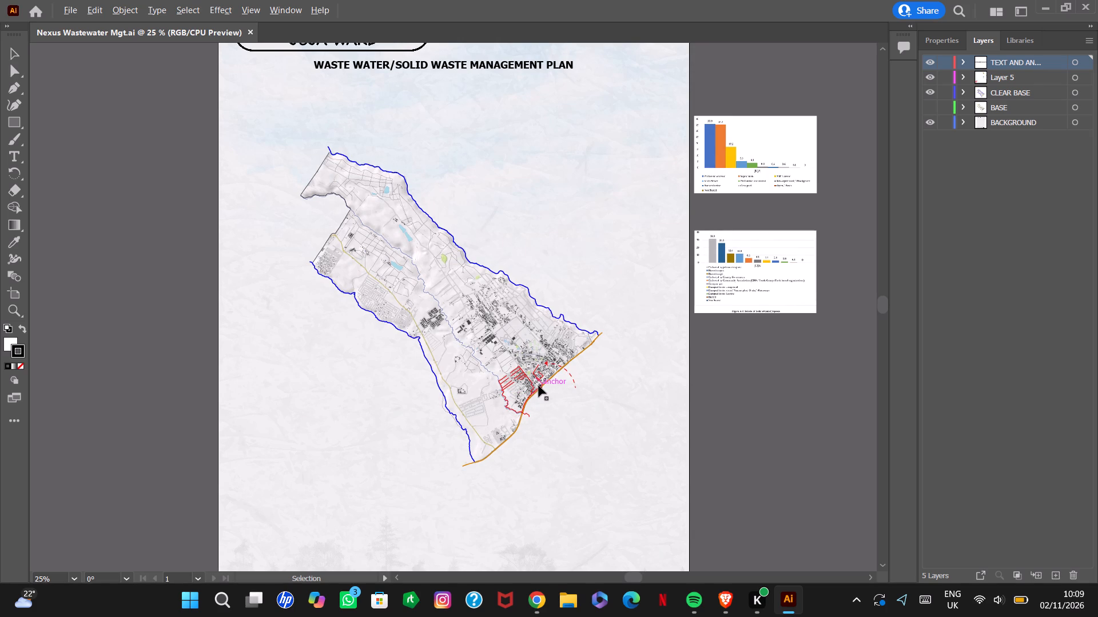
scroll(535, 392, "up", 9, "alt")
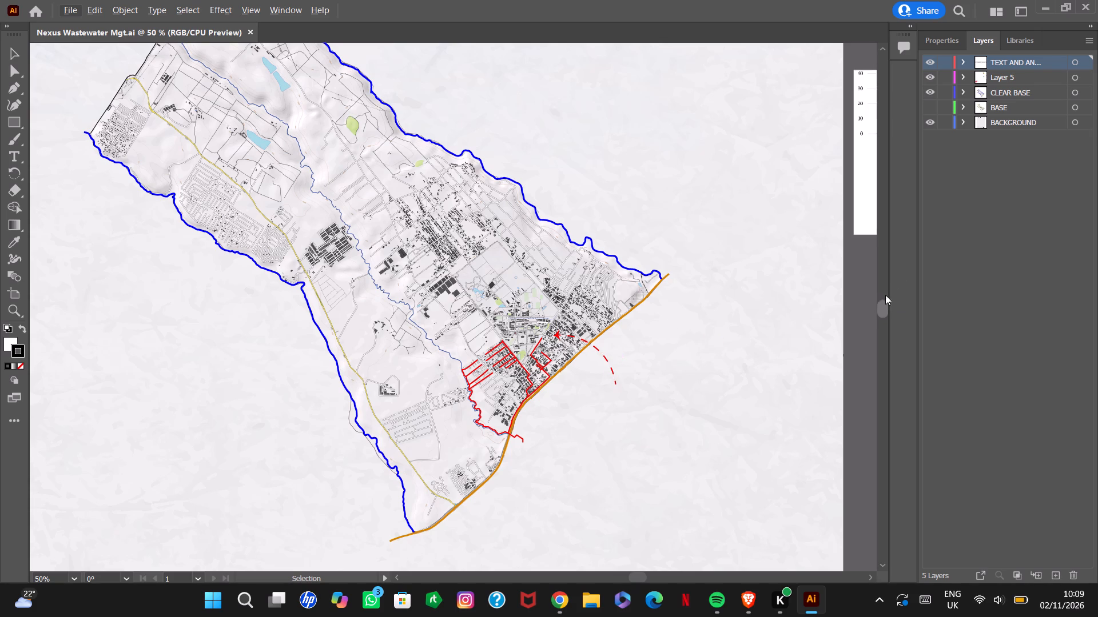
left_click_drag(881, 303, 884, 297)
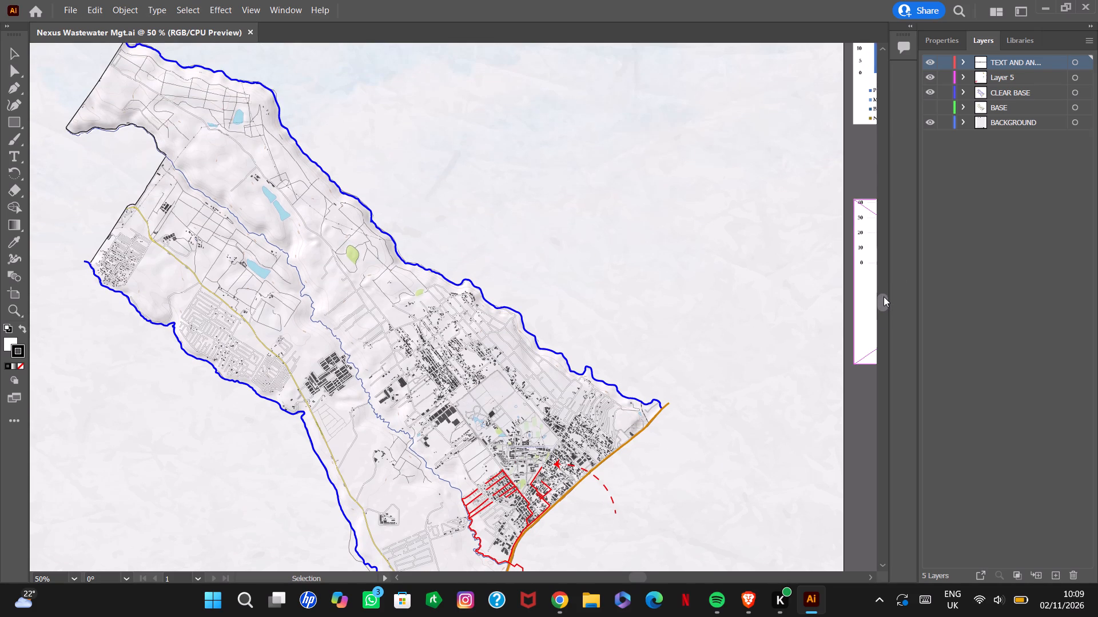
left_click_drag(884, 297, 889, 271)
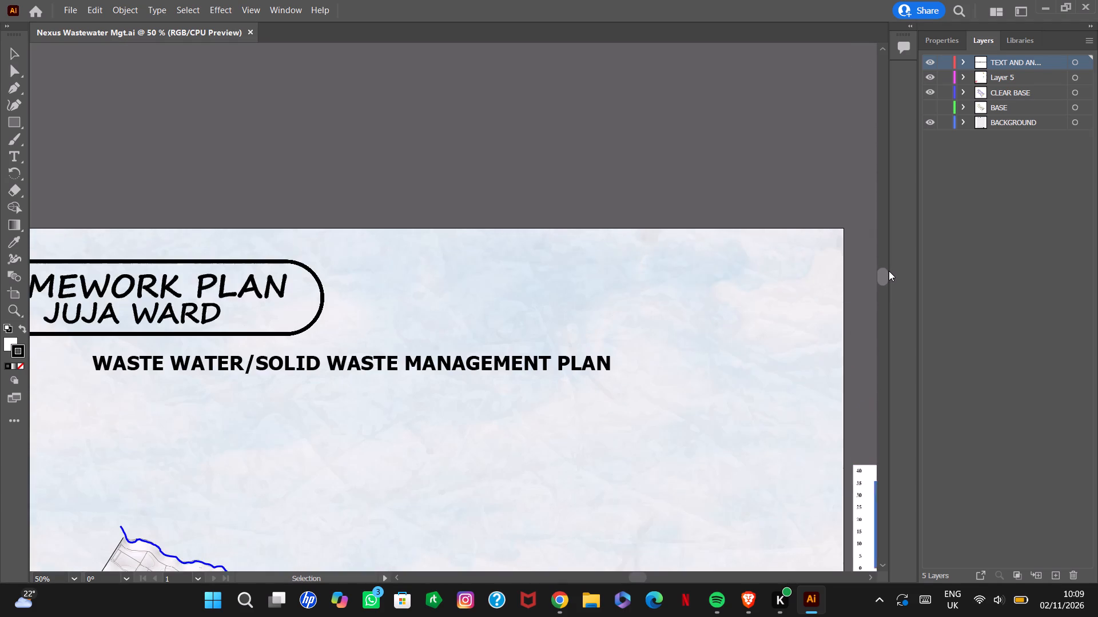
left_click_drag(889, 271, 896, 309)
scroll(659, 334, "down", 9, "alt")
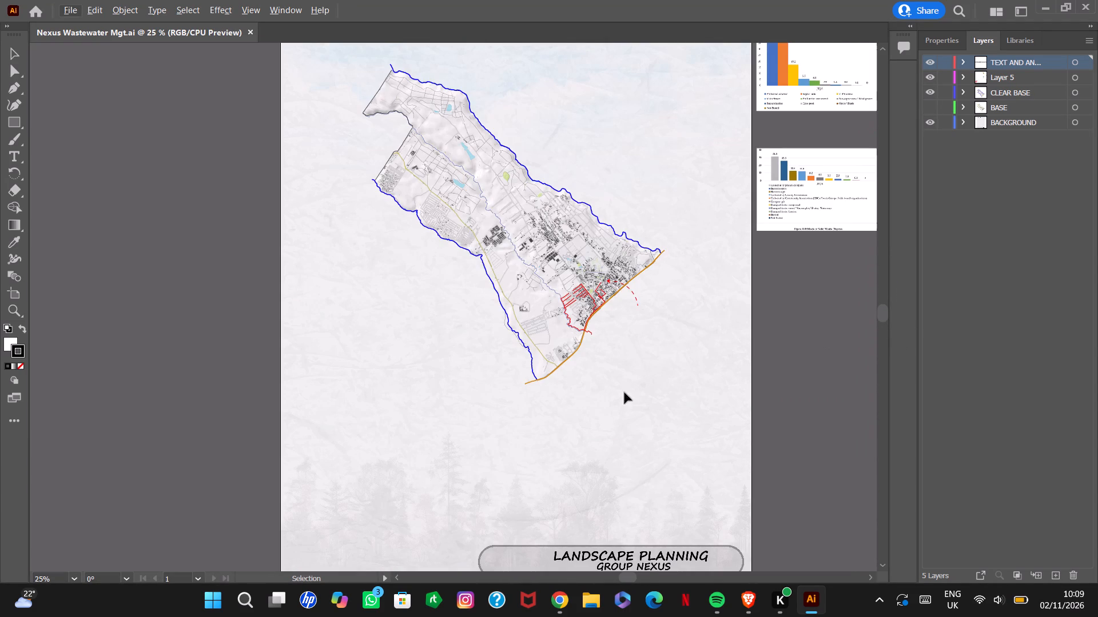
scroll(595, 400, "down", 5, "alt")
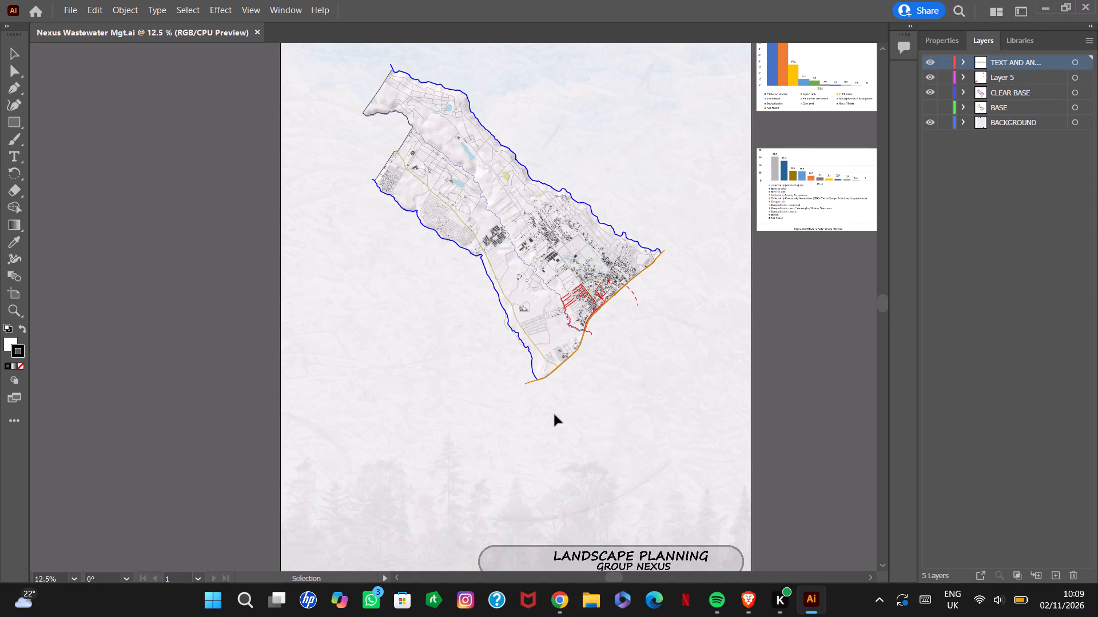
scroll(564, 410, "up", 7, "alt")
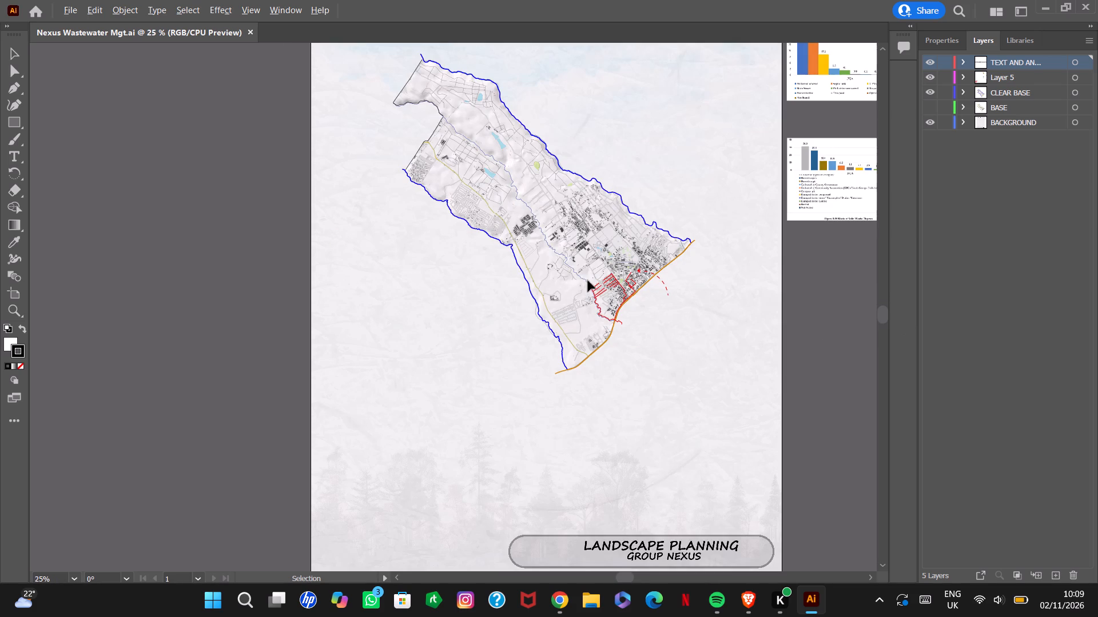
scroll(525, 237, "up", 5)
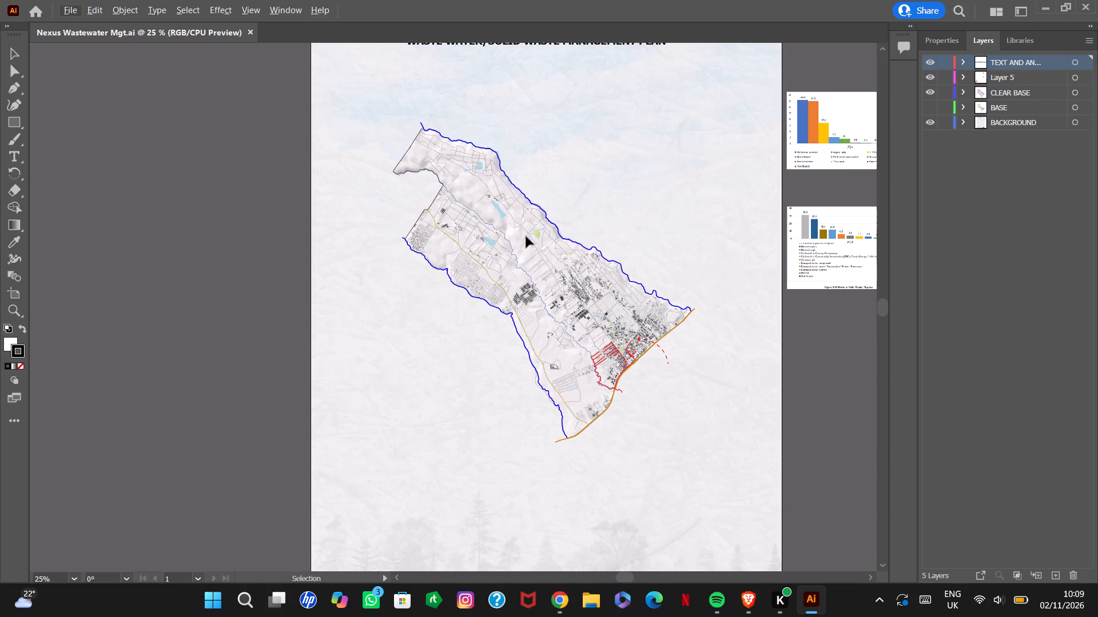
scroll(526, 237, "up", 9)
scroll(526, 237, "down", 17)
scroll(526, 237, "up", 6)
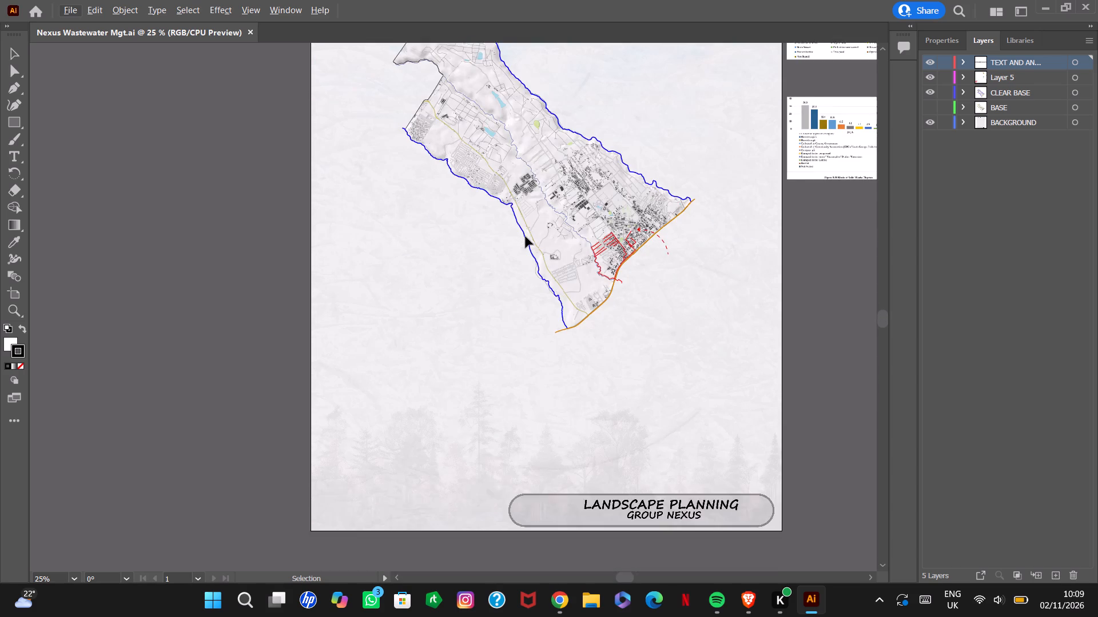
scroll(526, 237, "down", 6)
scroll(526, 237, "up", 17)
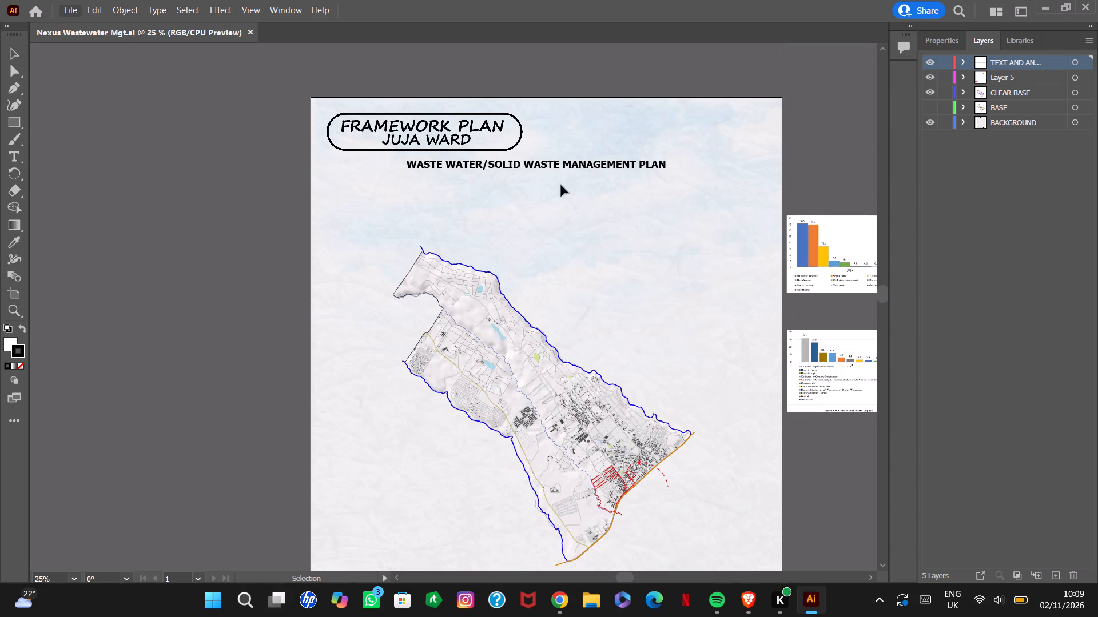
Set the font size of the heading WASTE WATER/SOLID WASTE MANAGEMENT PLAN to 48 pt.
left_click(578, 165)
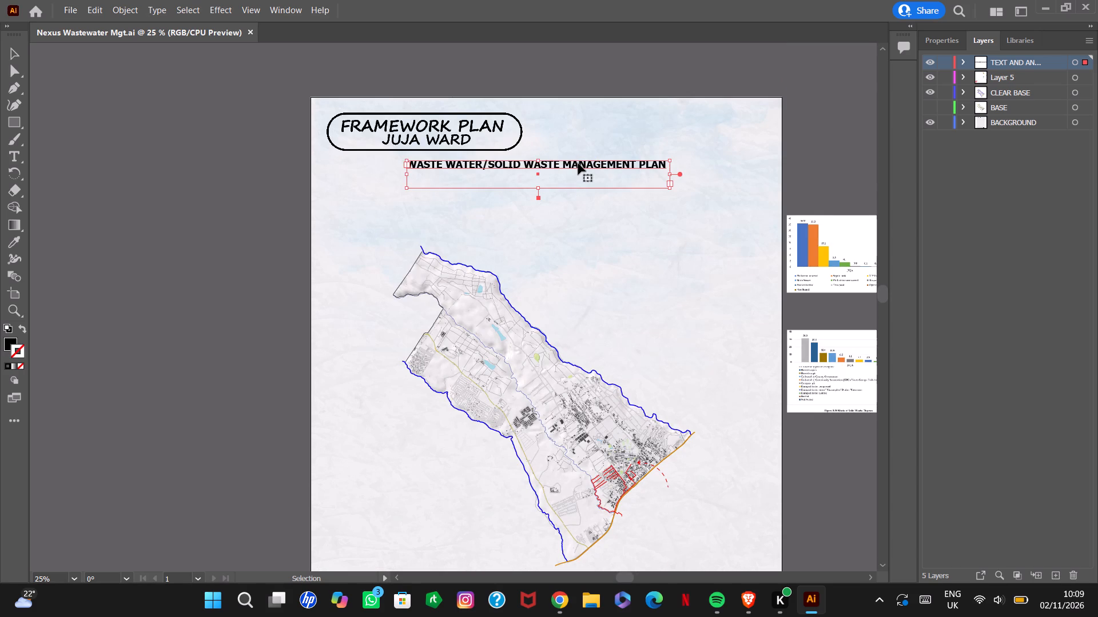
left_click(578, 163)
left_click(930, 42)
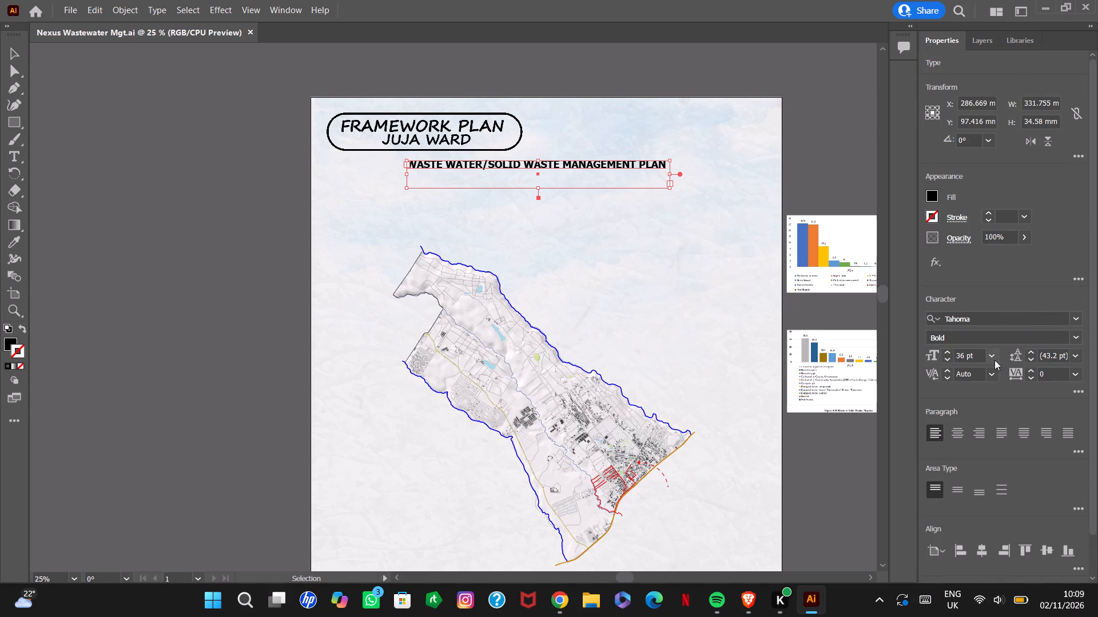
left_click(993, 355)
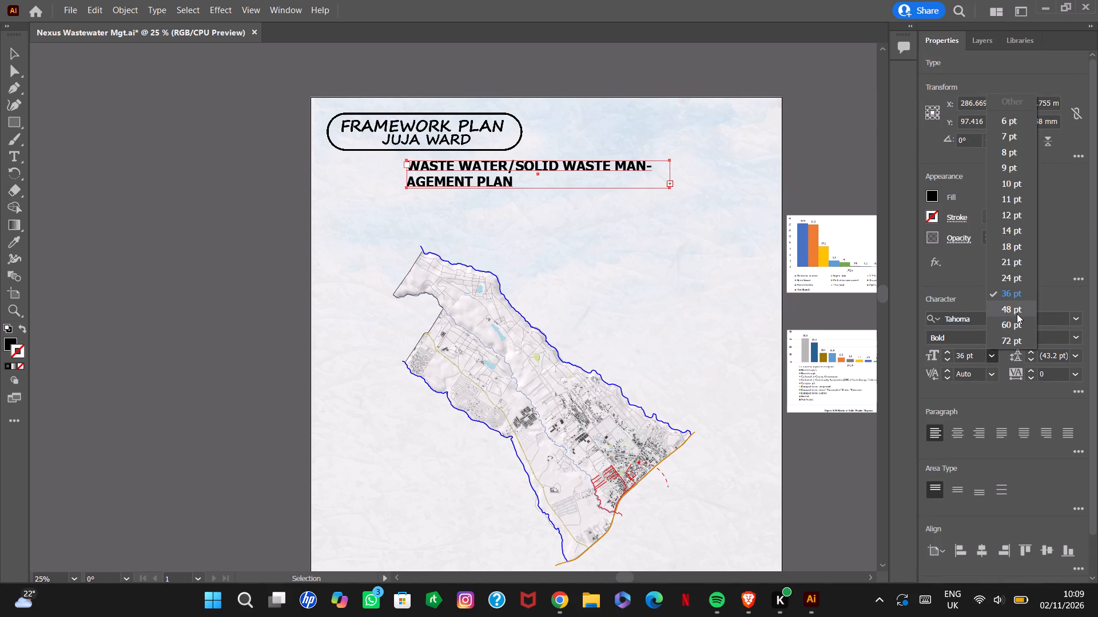
left_click(1017, 308)
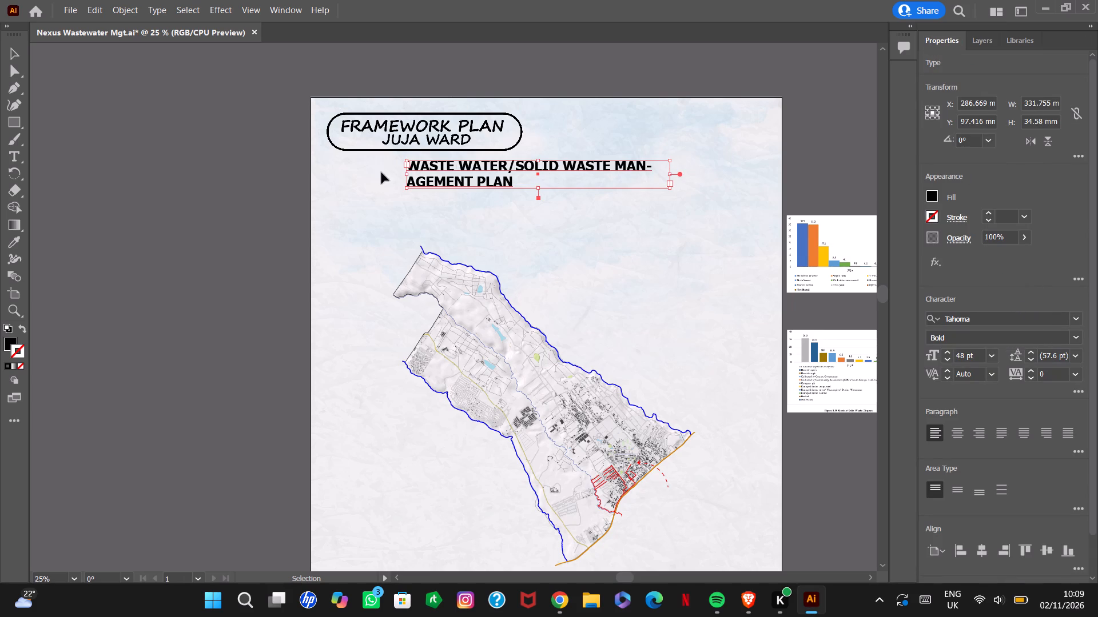
Widen the heading's text frame on both sides to about 439 mm so the heading fits on one line.
left_click_drag(405, 173, 380, 174)
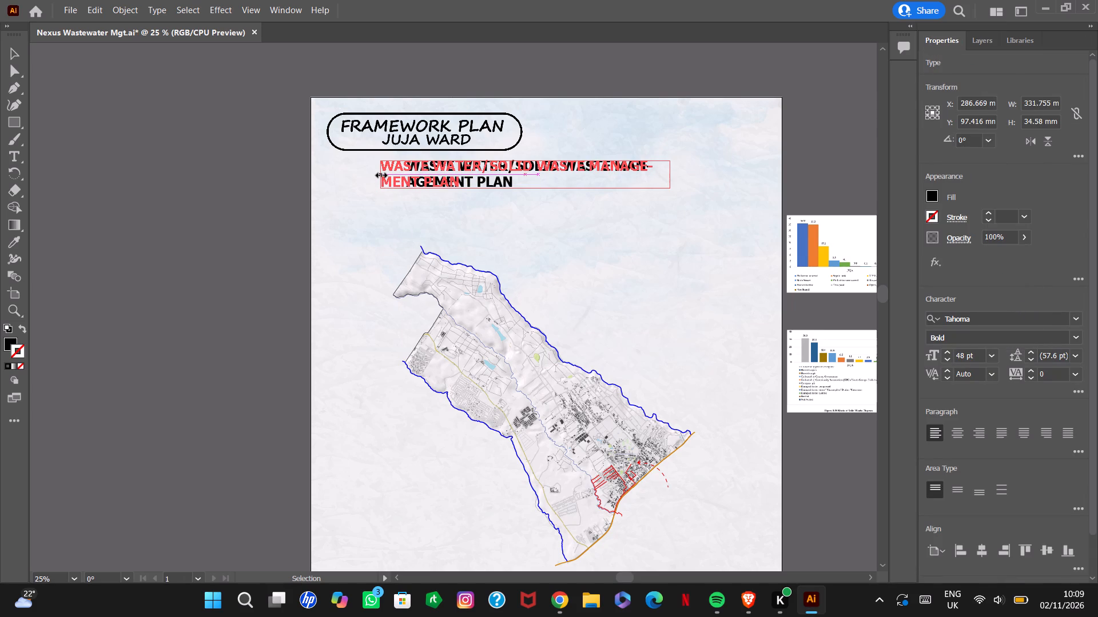
left_click_drag(380, 174, 381, 174)
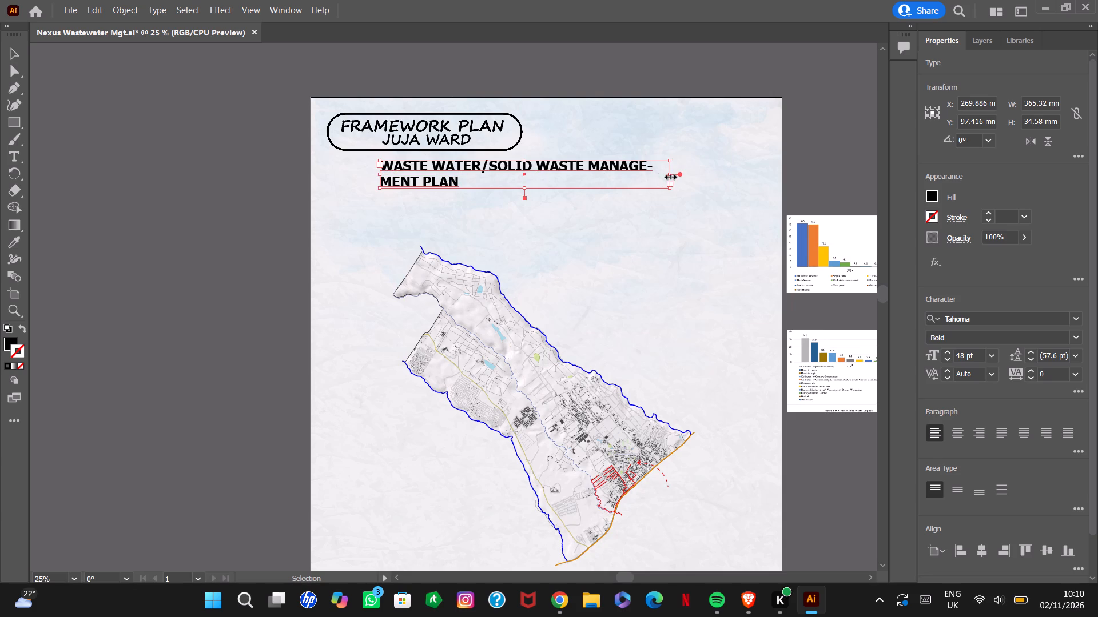
left_click_drag(670, 175, 694, 173)
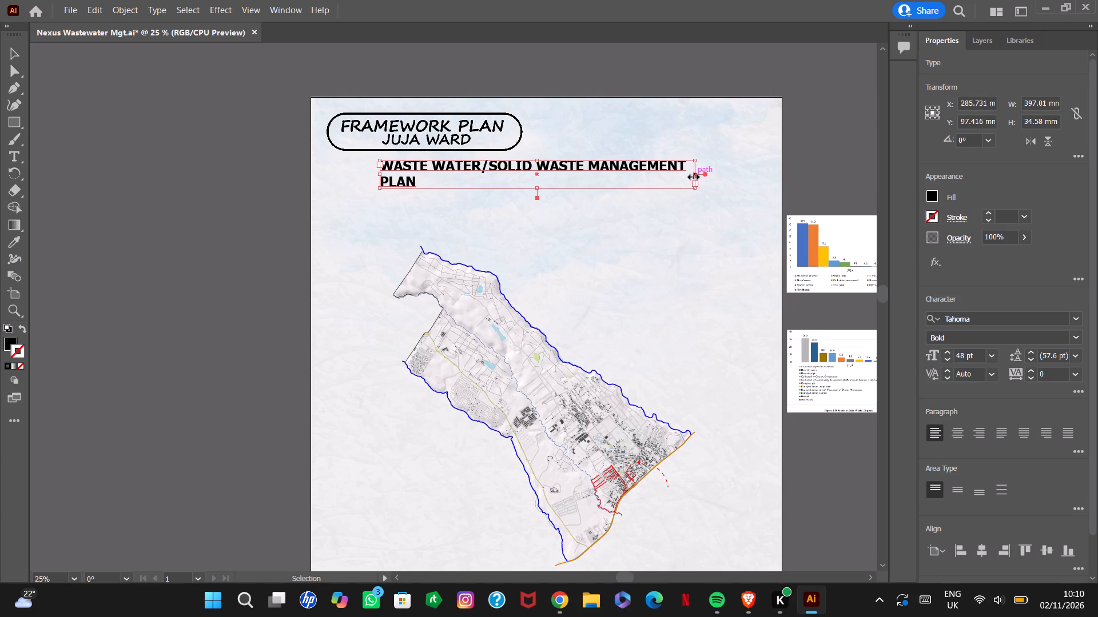
left_click_drag(692, 175, 721, 176)
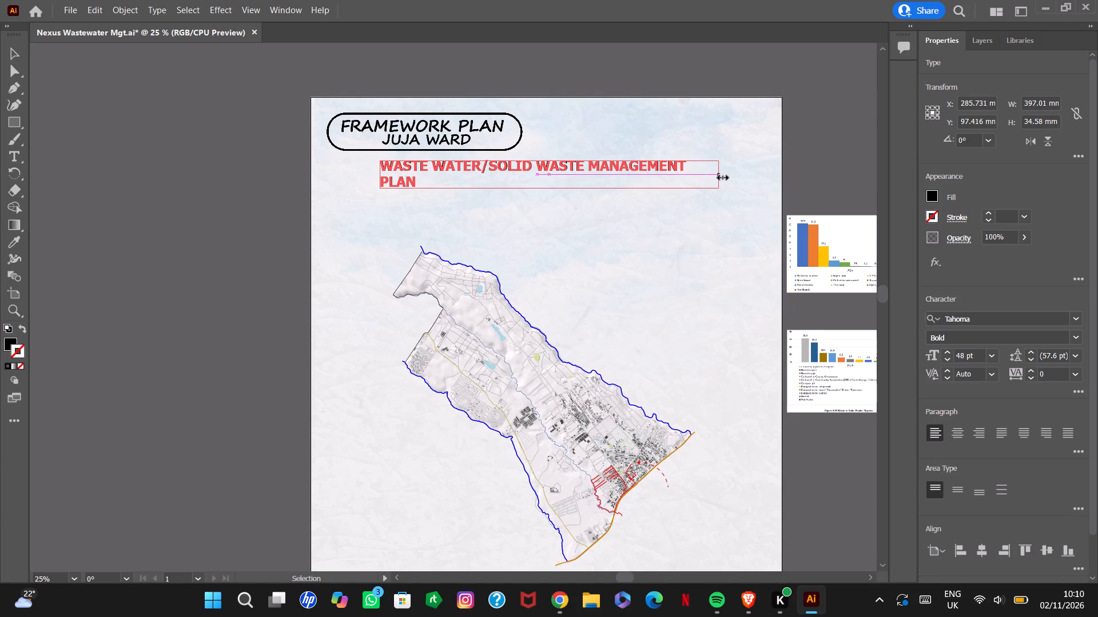
left_click_drag(721, 176, 729, 175)
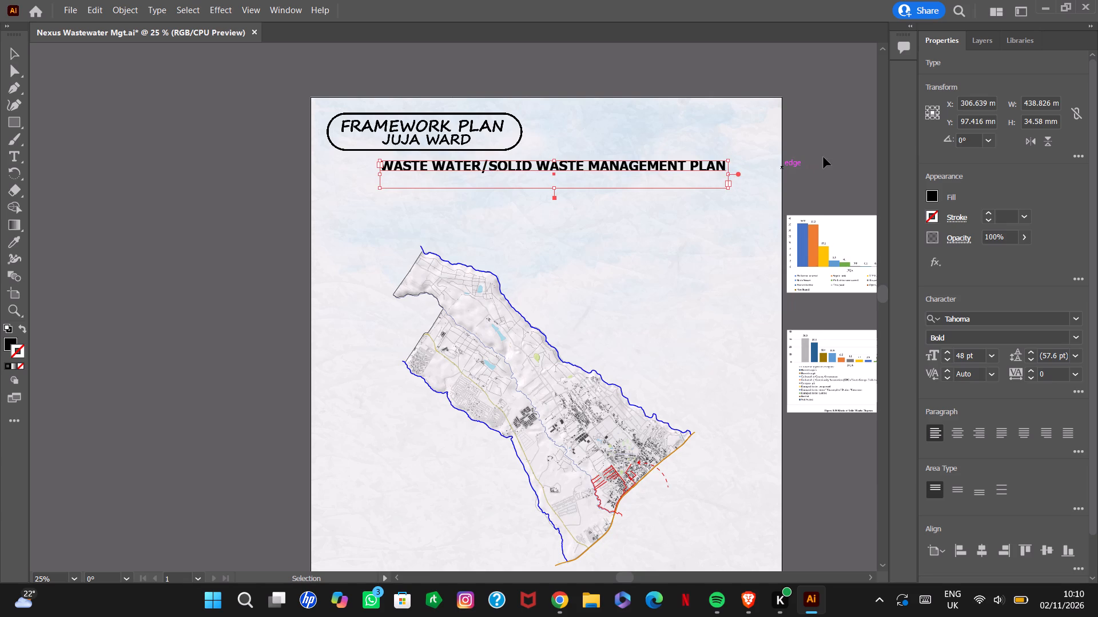
left_click(728, 242)
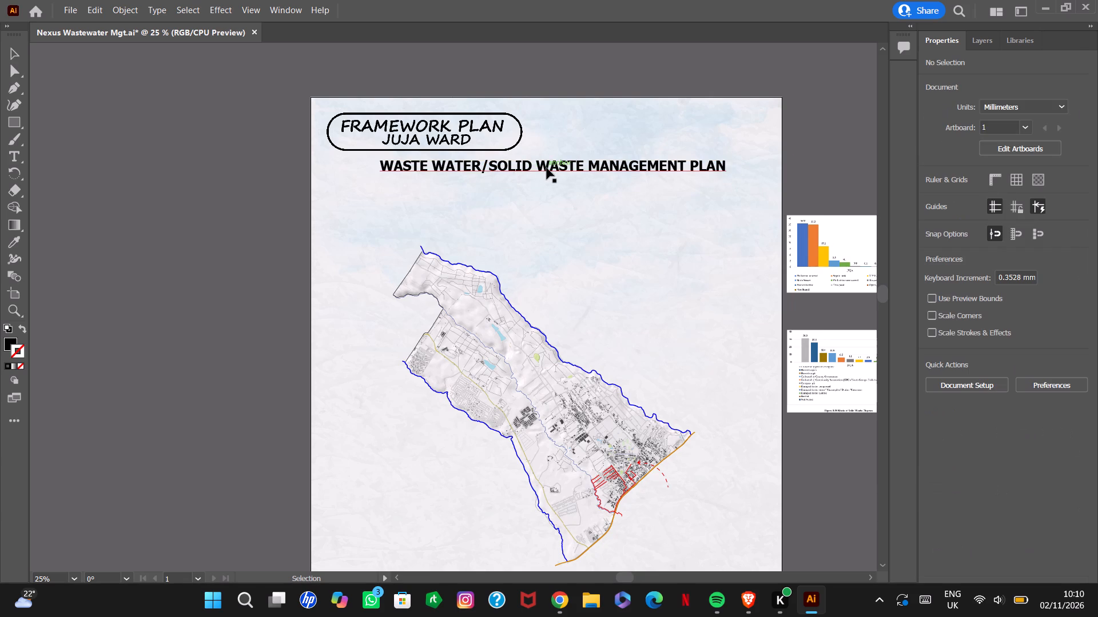
left_click(646, 62)
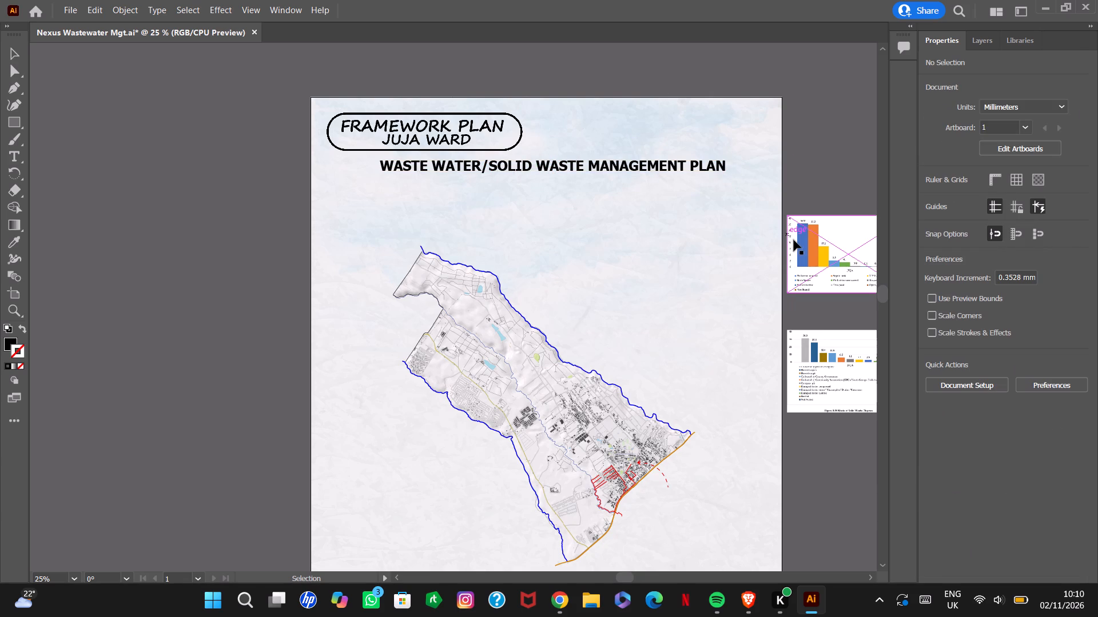
Move the sanitation bar chart onto the artboard below the heading, at about X 397 mm, Y 182 mm.
left_click_drag(832, 254, 609, 239)
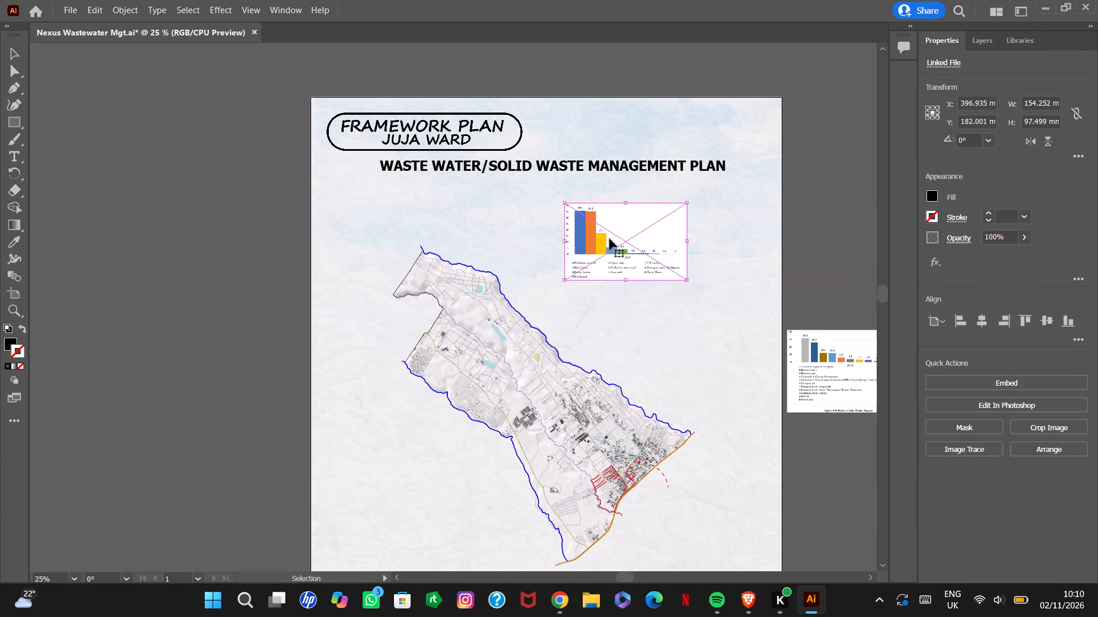
left_click_drag(890, 297, 890, 298)
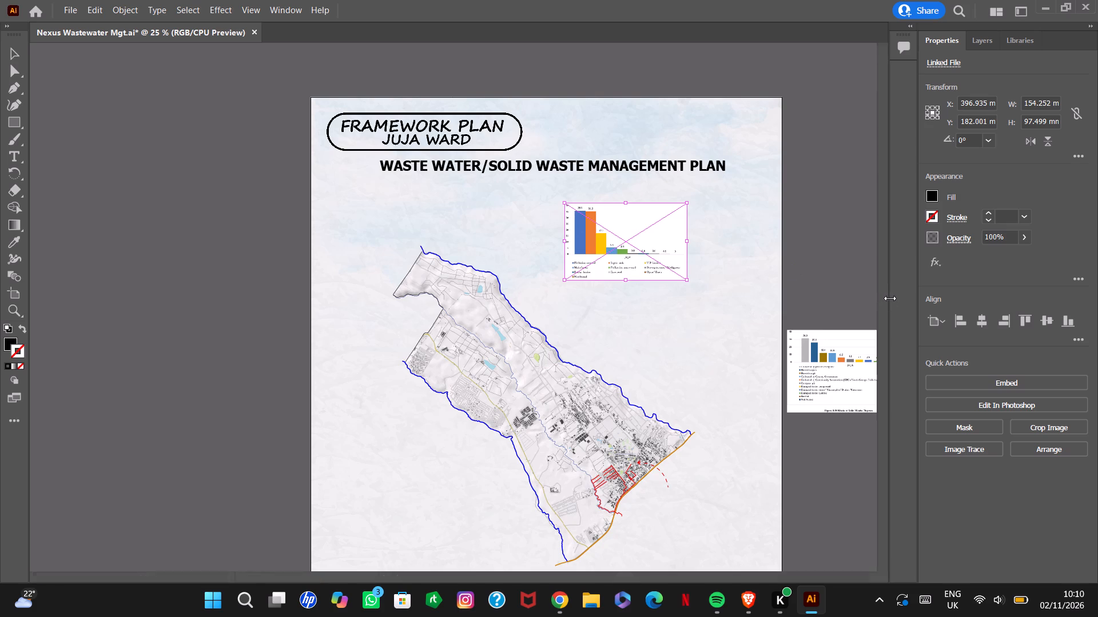
left_click_drag(890, 298, 893, 306)
left_click_drag(888, 296, 888, 306)
left_click(687, 219)
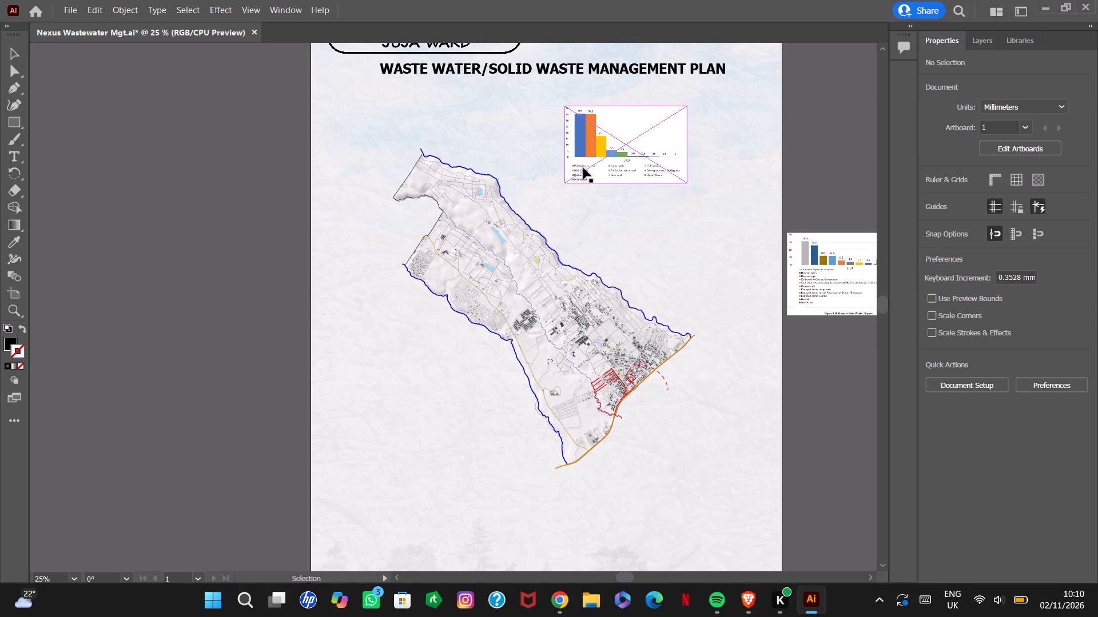
Examine the bars and legend of the sanitation chart up close.
scroll(583, 129, "up", 20, "alt")
scroll(583, 129, "up", 2, "alt")
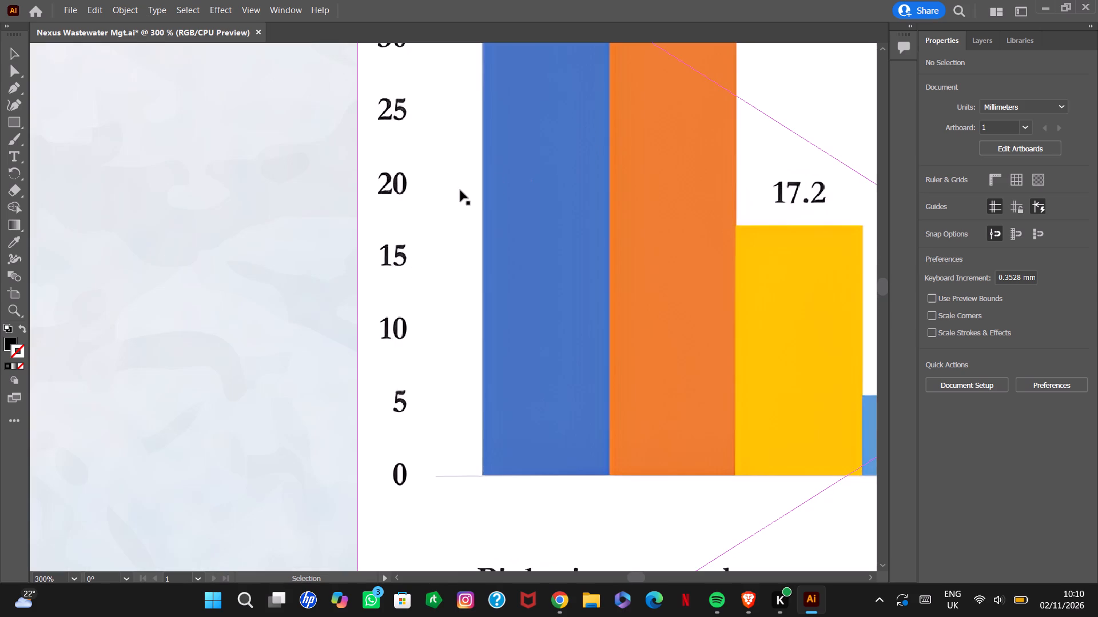
scroll(457, 191, "down", 20, "alt")
scroll(457, 191, "down", 2, "alt")
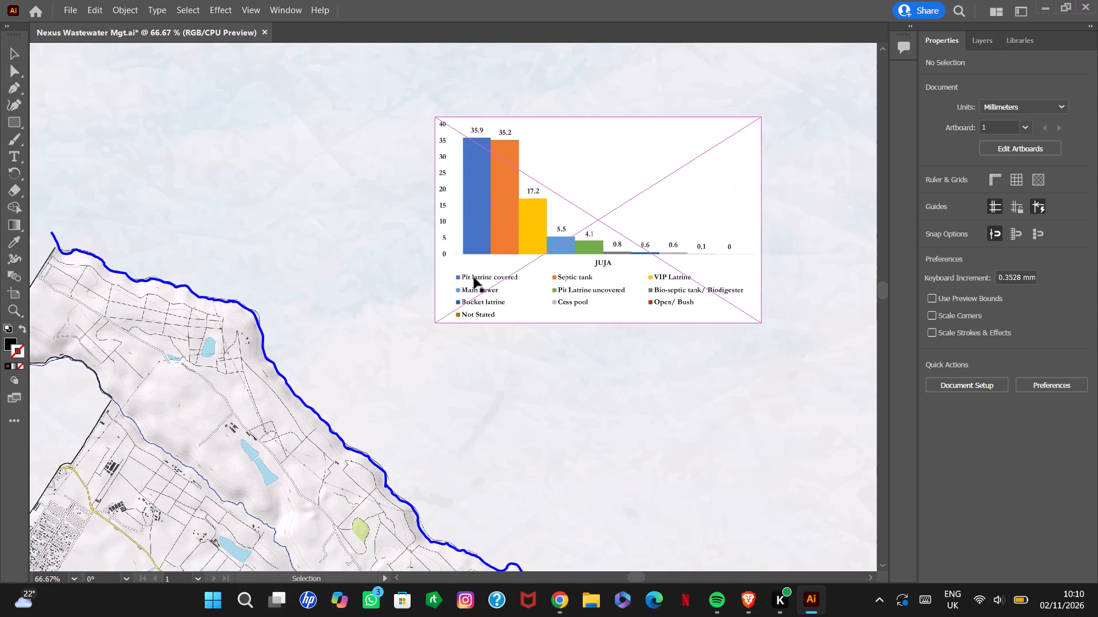
left_click(517, 371)
left_click(569, 377)
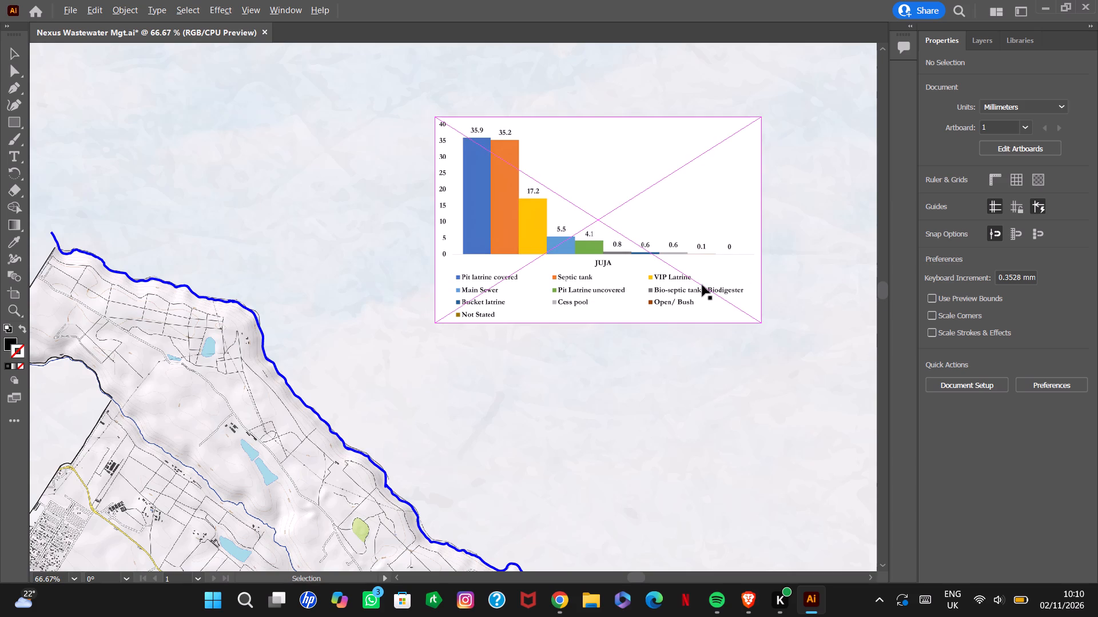
scroll(702, 285, "down", 3, "alt")
scroll(702, 285, "up", 6, "alt")
scroll(702, 285, "down", 1, "alt")
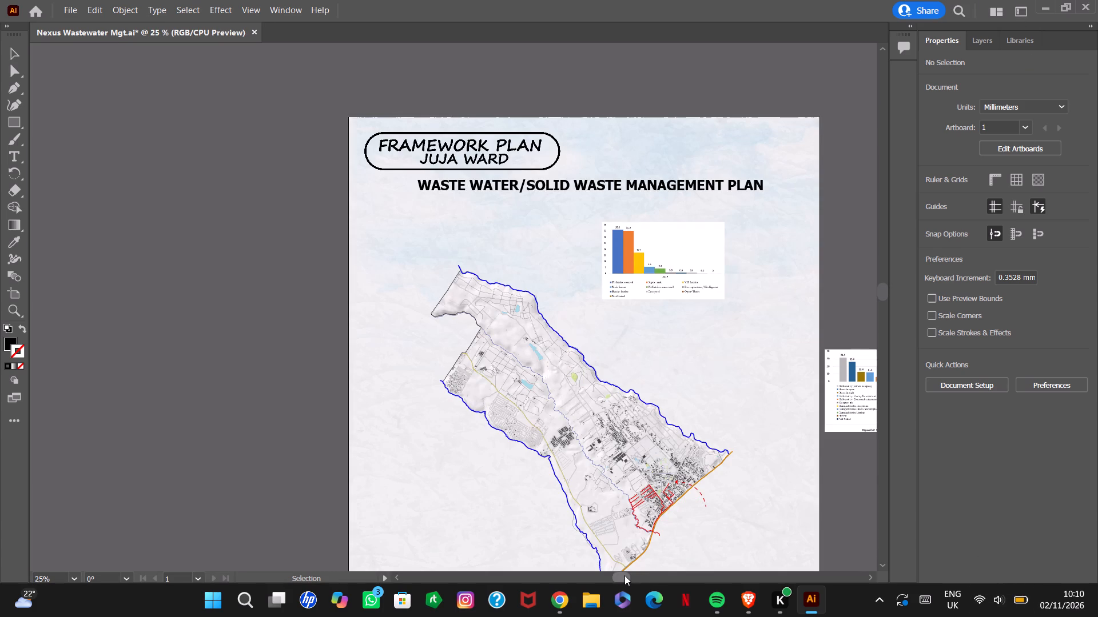
Move the solid waste disposal chart onto the artboard below the sanitation chart, at about X 488 mm, Y 318 mm.
left_click_drag(623, 575, 635, 571)
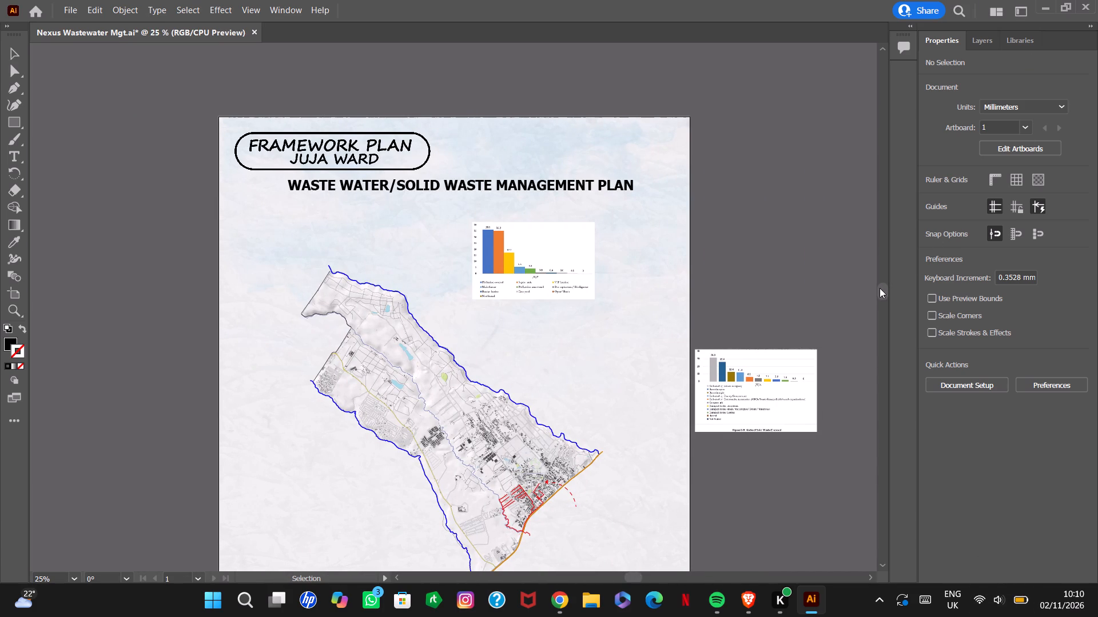
left_click_drag(881, 287, 884, 302)
left_click_drag(728, 251, 713, 266)
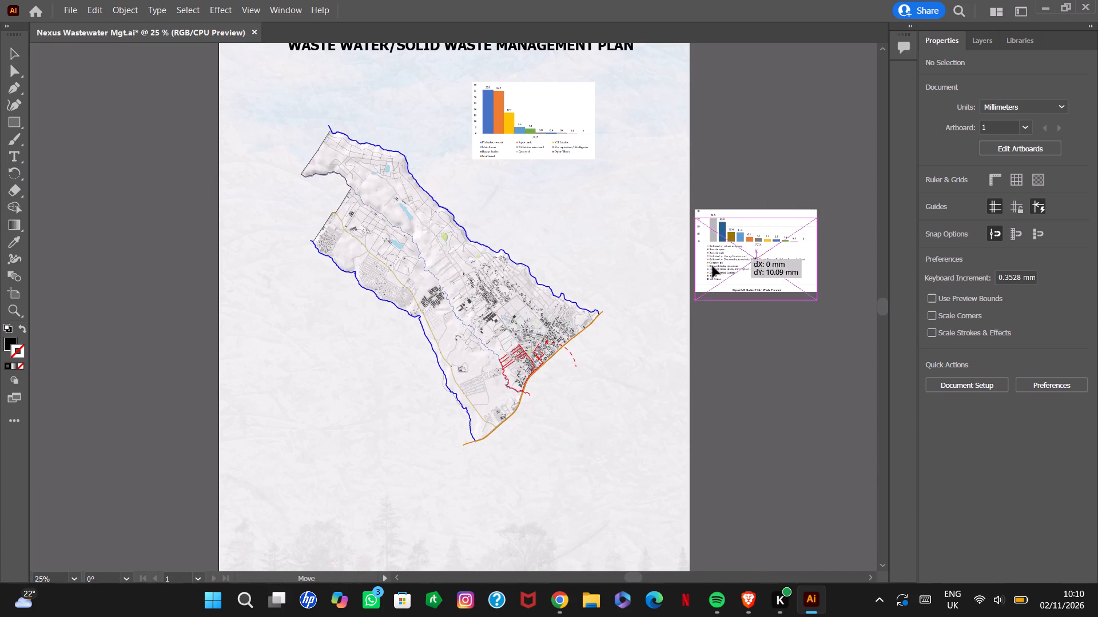
left_click_drag(713, 266, 578, 228)
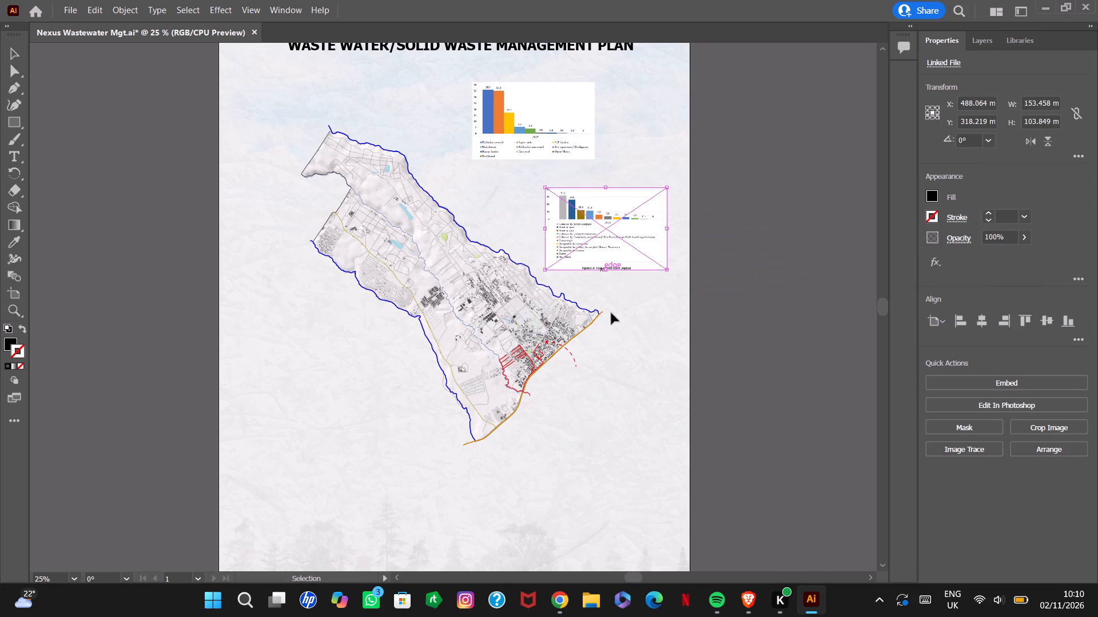
left_click(612, 319)
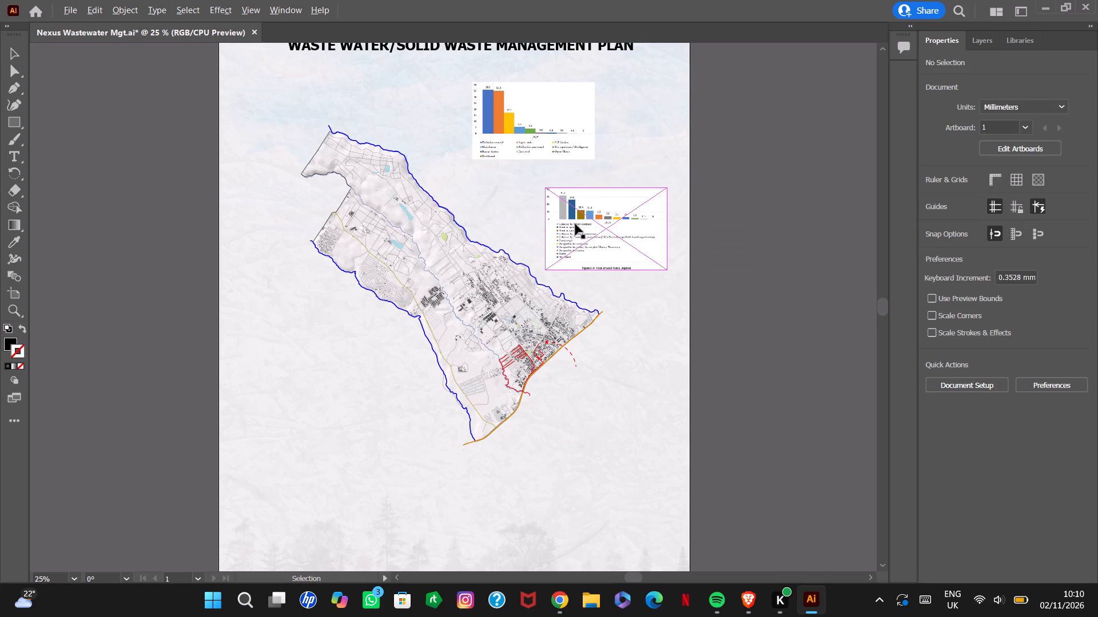
Examine the solid waste disposal chart's legend up close, along with its placement beside the map on the sheet.
scroll(576, 224, "up", 6, "alt")
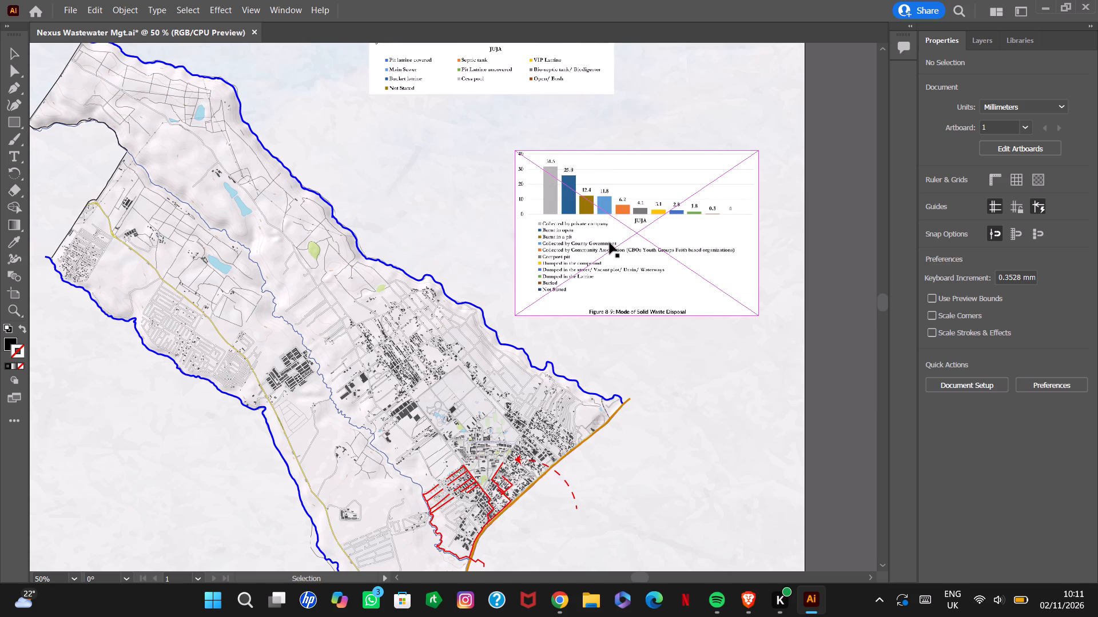
left_click(784, 401)
scroll(563, 255, "up", 15, "alt")
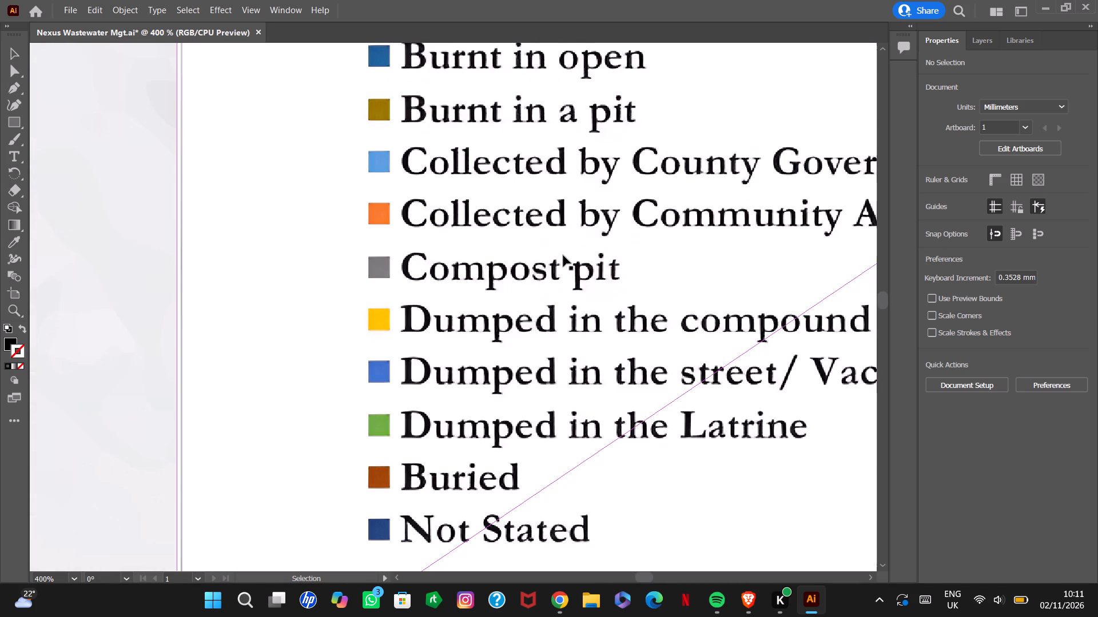
scroll(518, 284, "down", 6, "alt")
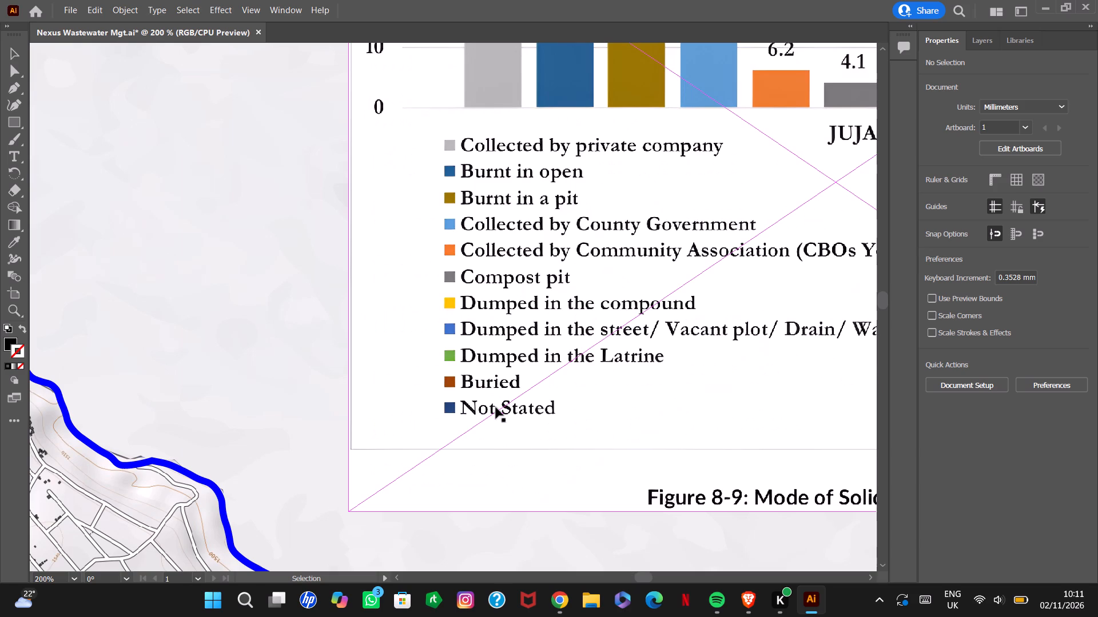
left_click_drag(646, 575, 654, 575)
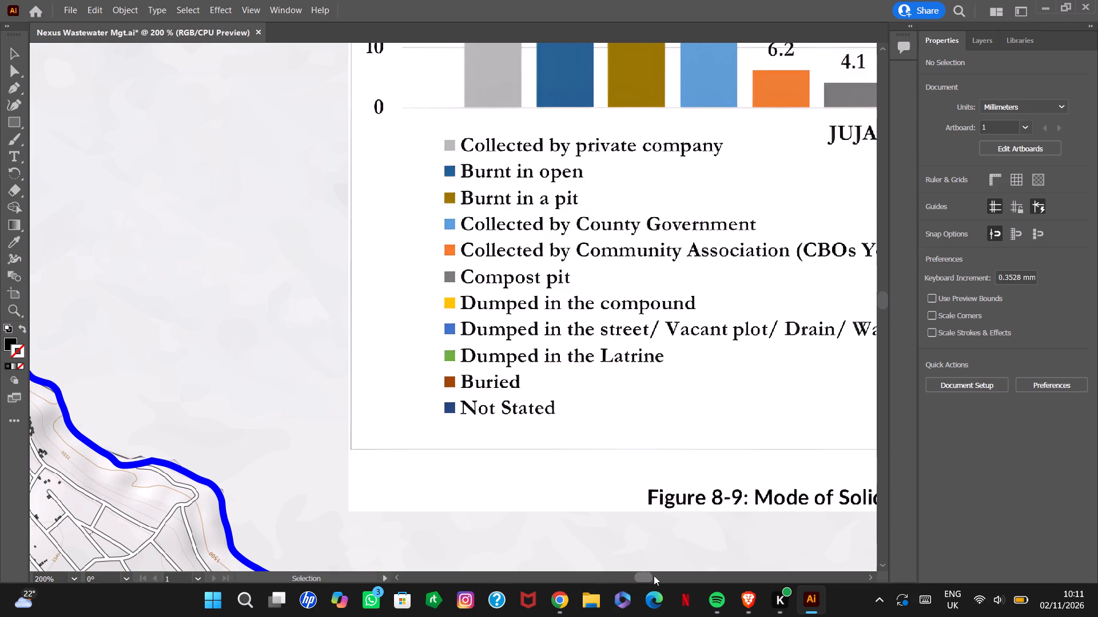
left_click_drag(654, 575, 638, 579)
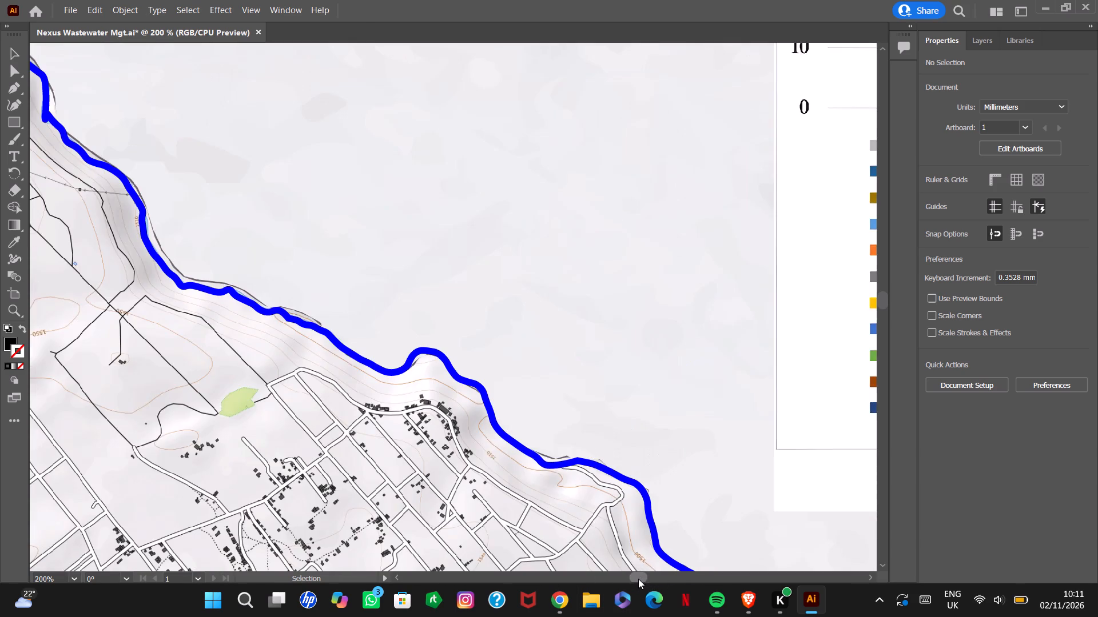
left_click_drag(638, 579, 628, 578)
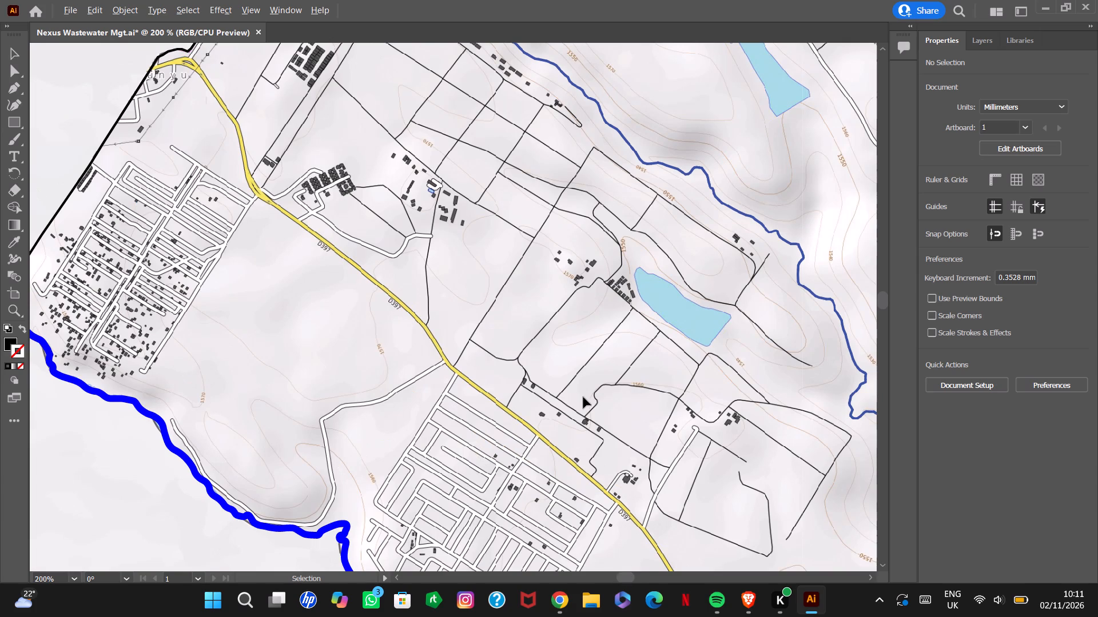
scroll(582, 398, "down", 12, "alt")
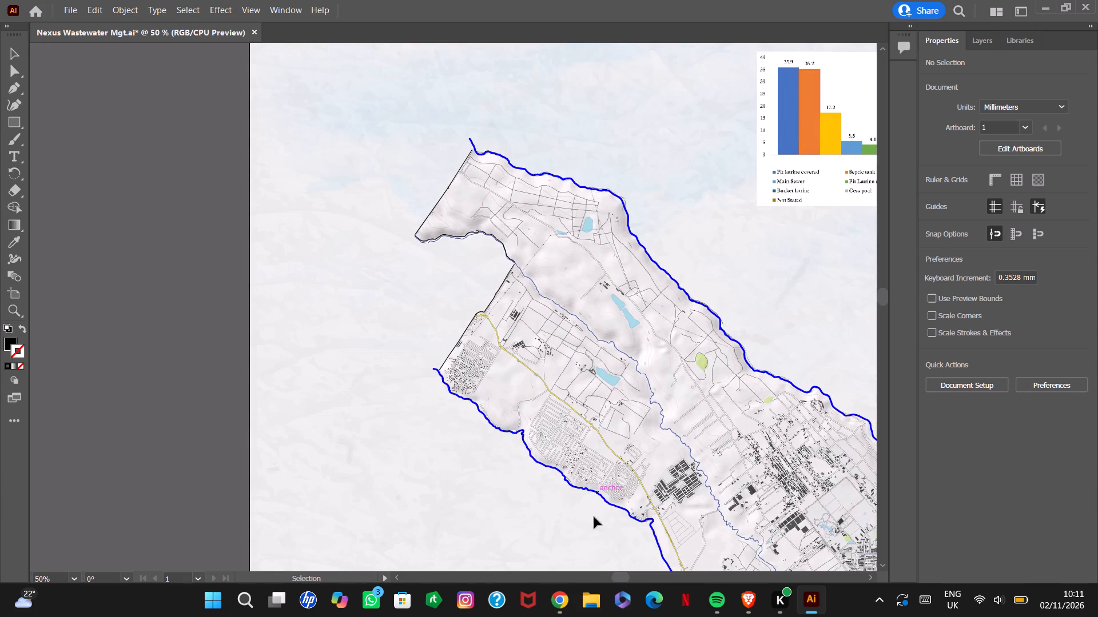
left_click_drag(615, 575, 623, 576)
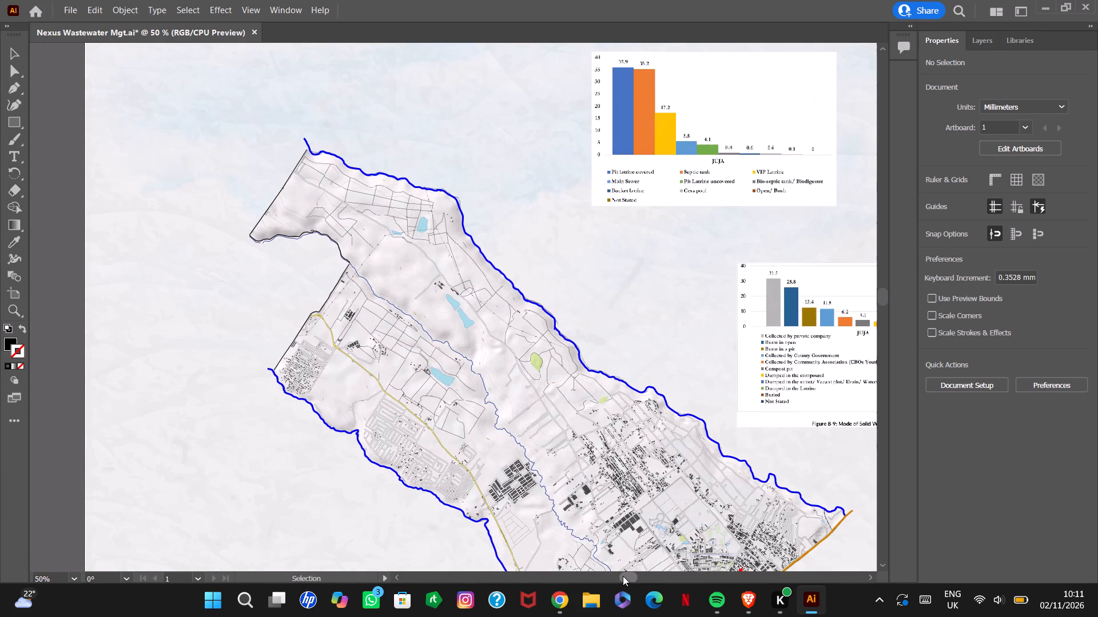
left_click(623, 576)
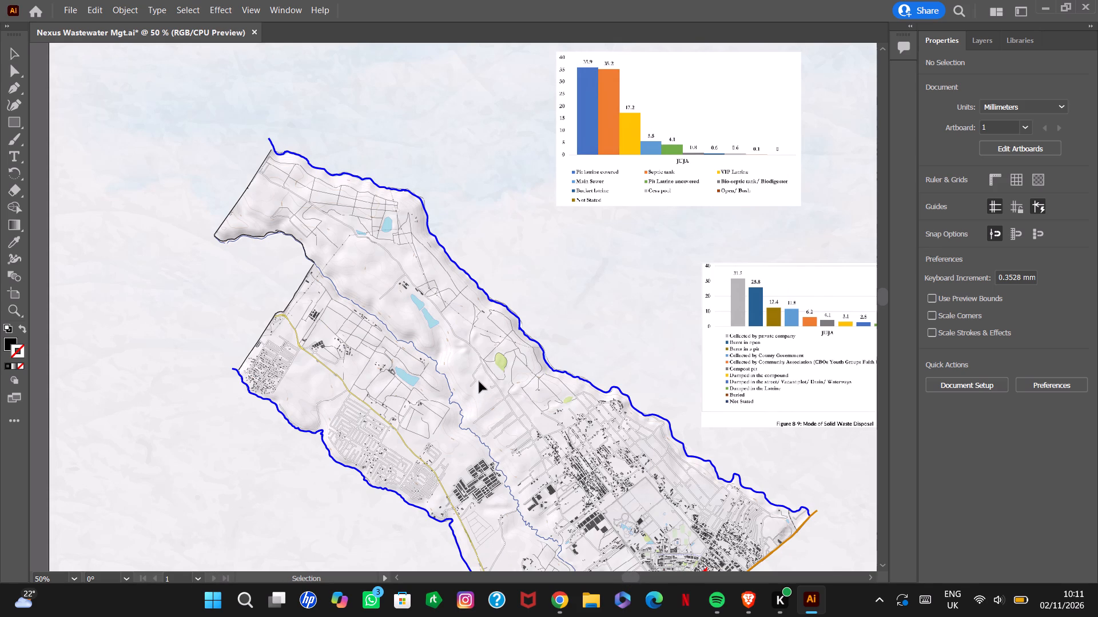
scroll(467, 362, "down", 6, "alt")
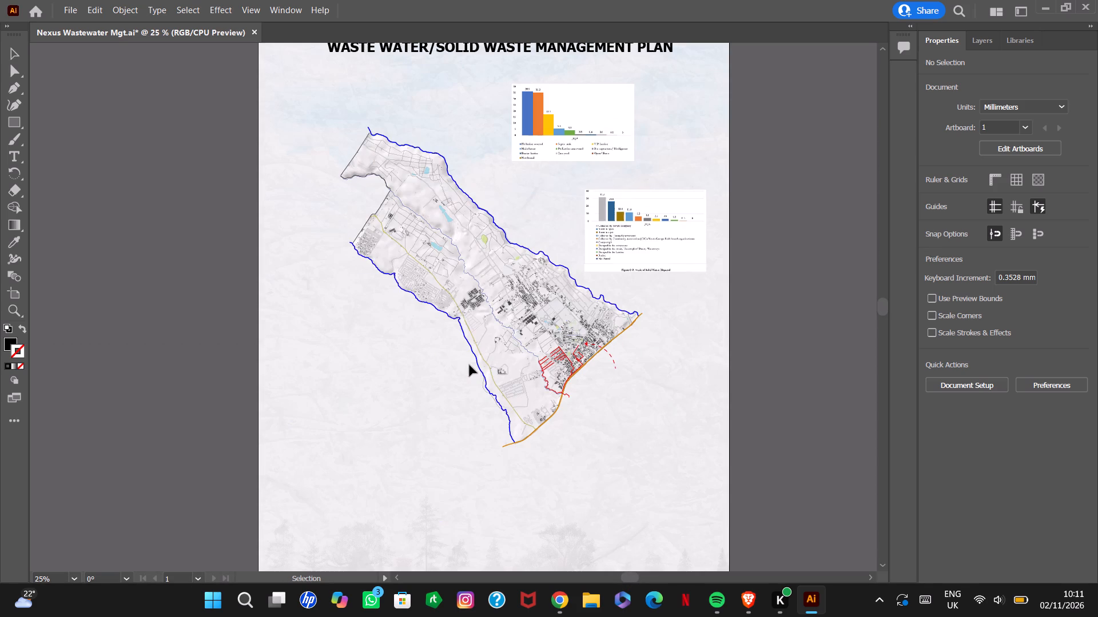
scroll(469, 360, "down", 3, "alt")
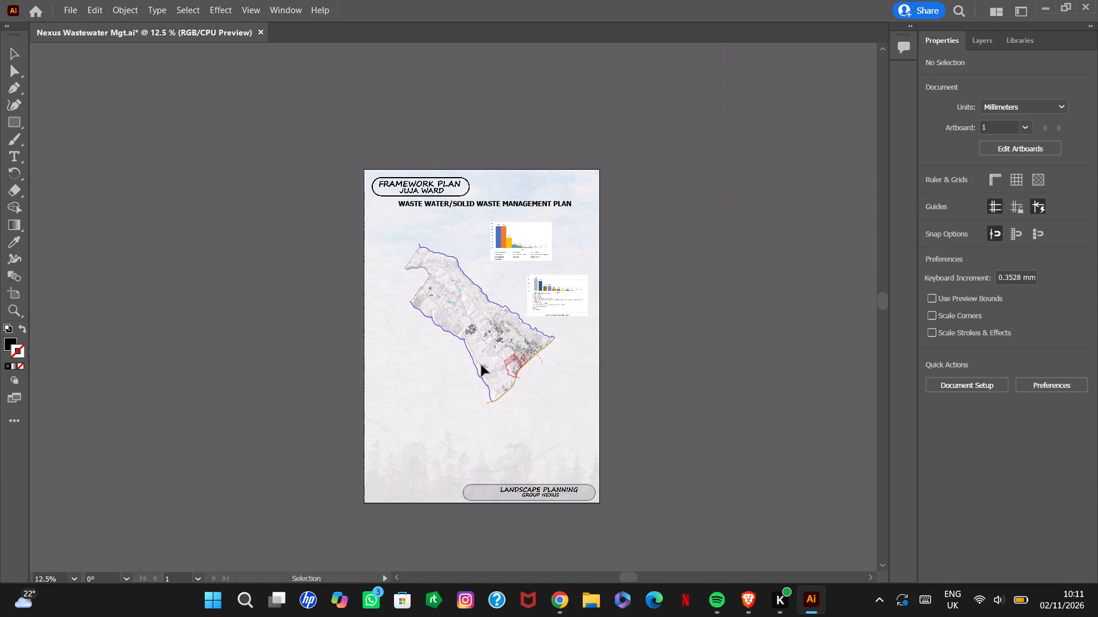
left_click(727, 435)
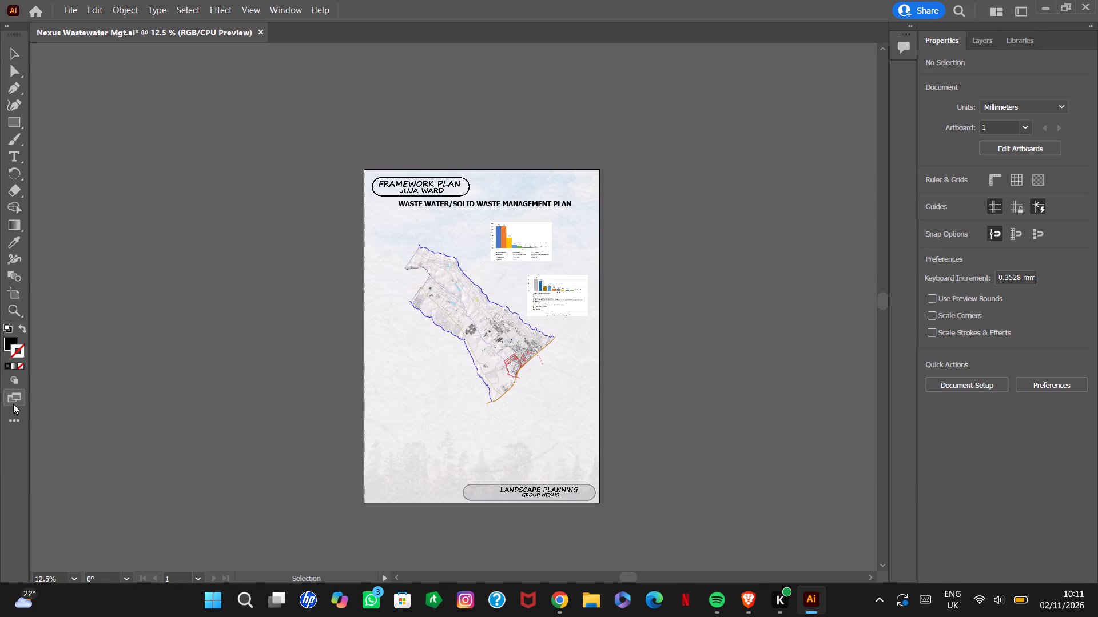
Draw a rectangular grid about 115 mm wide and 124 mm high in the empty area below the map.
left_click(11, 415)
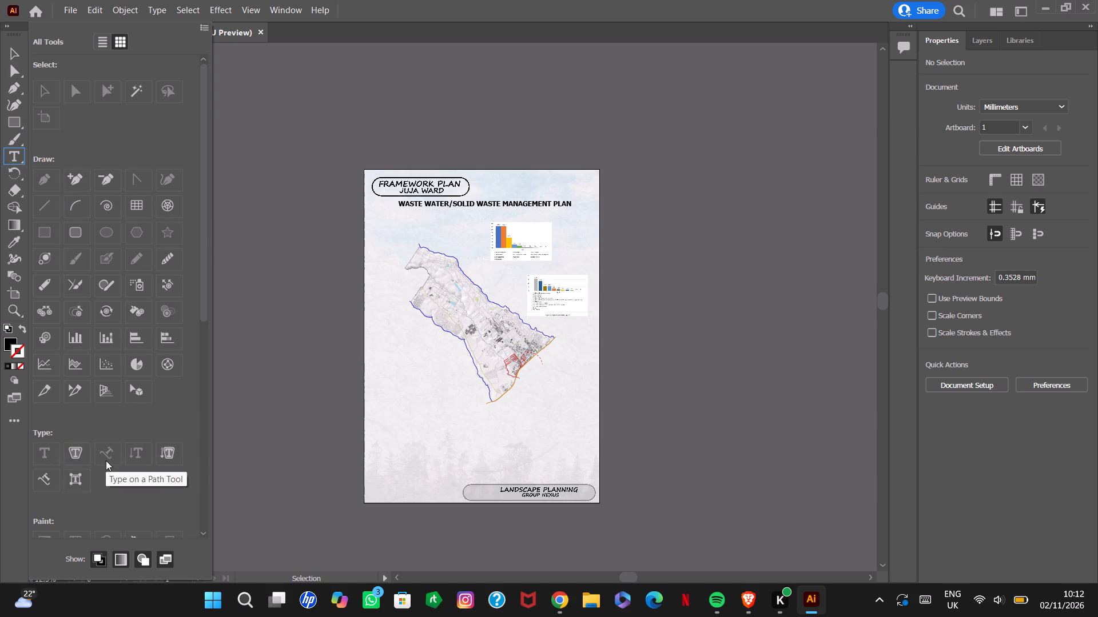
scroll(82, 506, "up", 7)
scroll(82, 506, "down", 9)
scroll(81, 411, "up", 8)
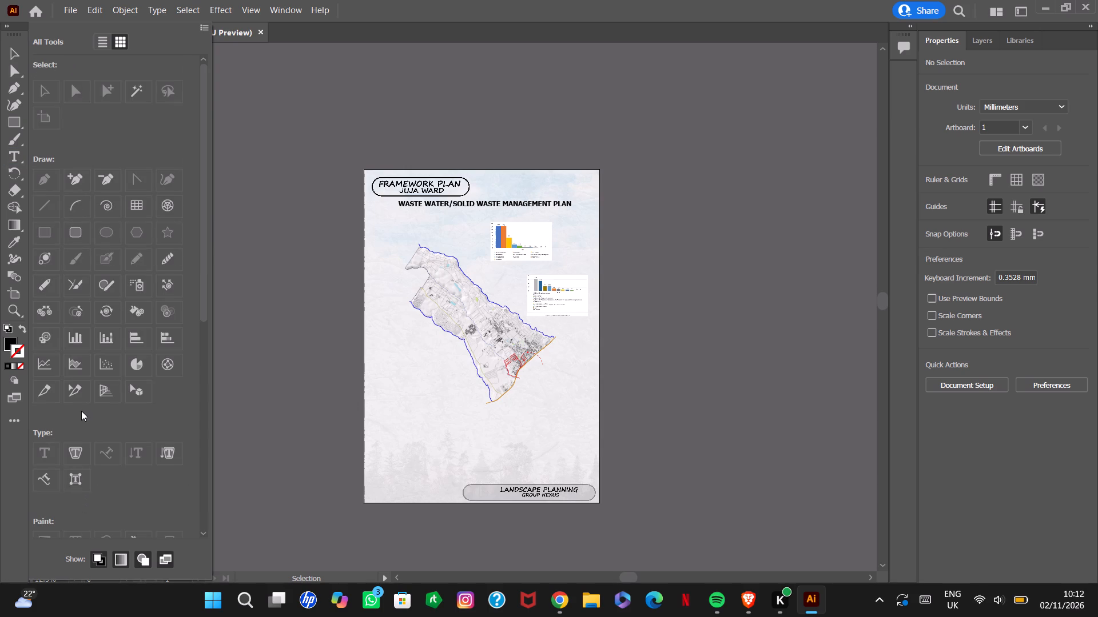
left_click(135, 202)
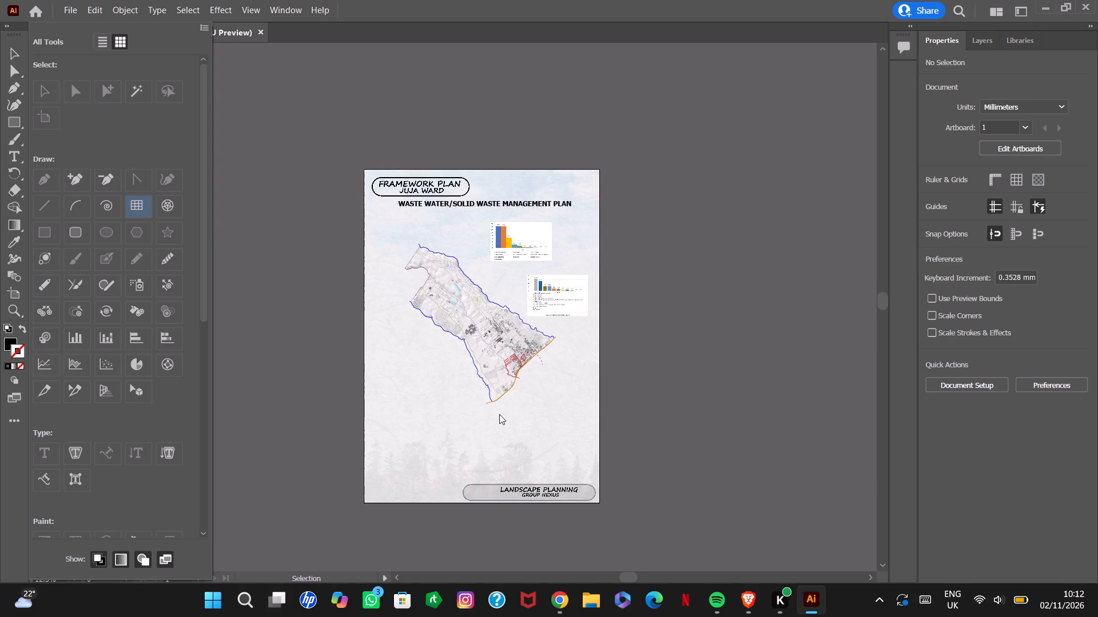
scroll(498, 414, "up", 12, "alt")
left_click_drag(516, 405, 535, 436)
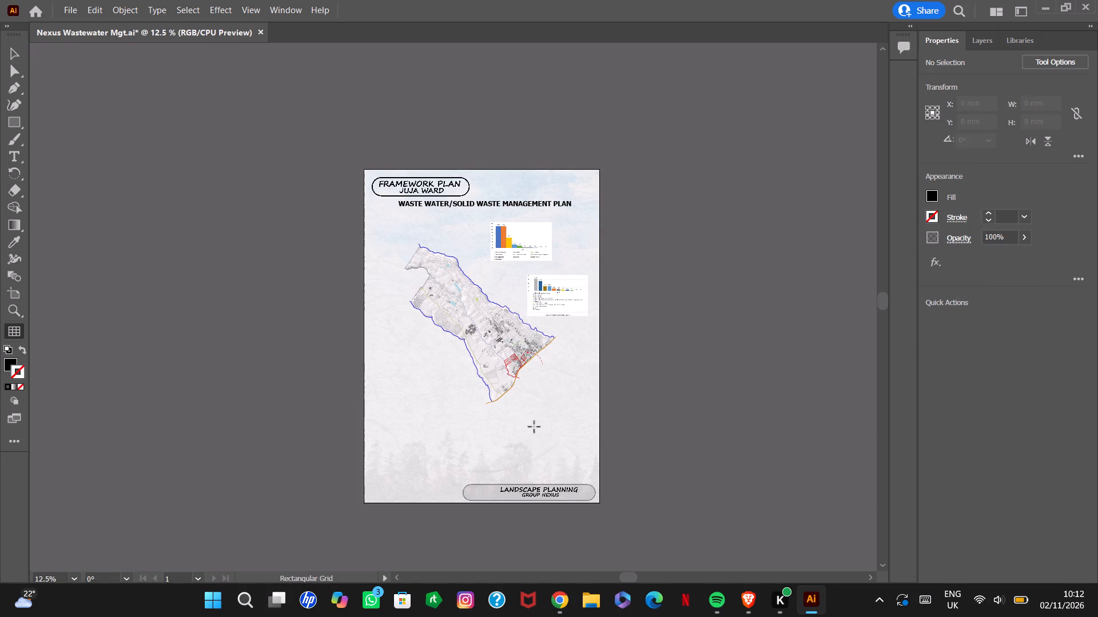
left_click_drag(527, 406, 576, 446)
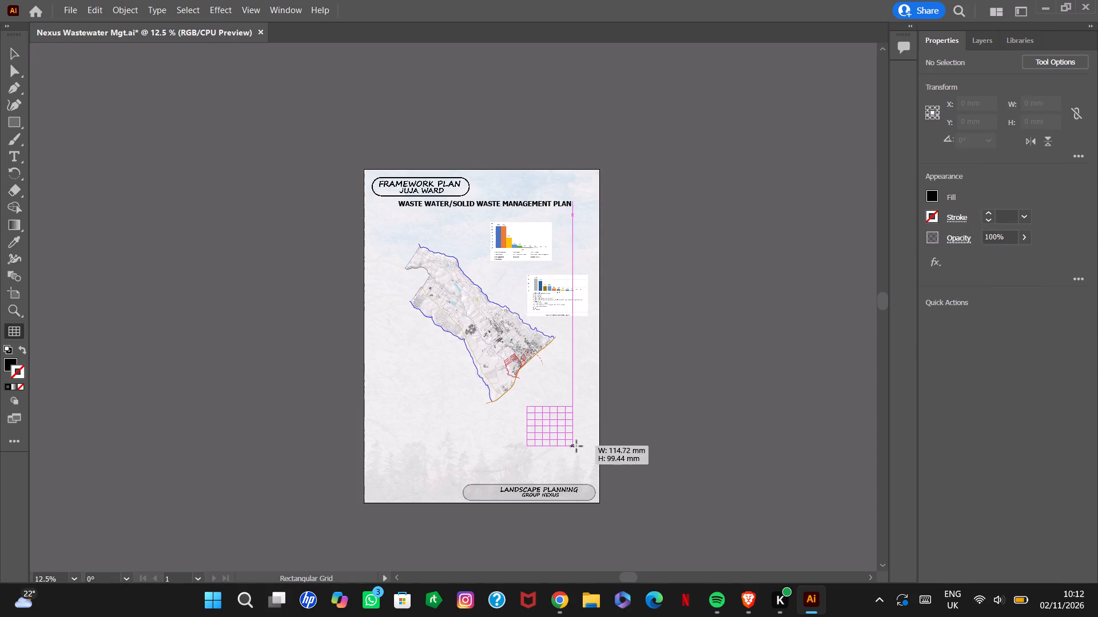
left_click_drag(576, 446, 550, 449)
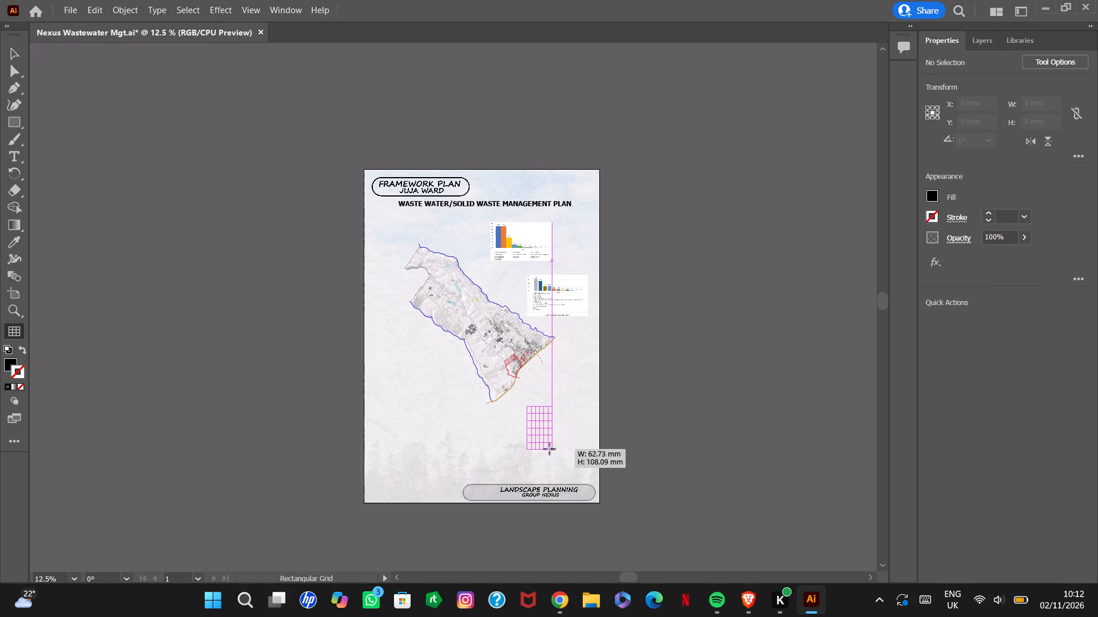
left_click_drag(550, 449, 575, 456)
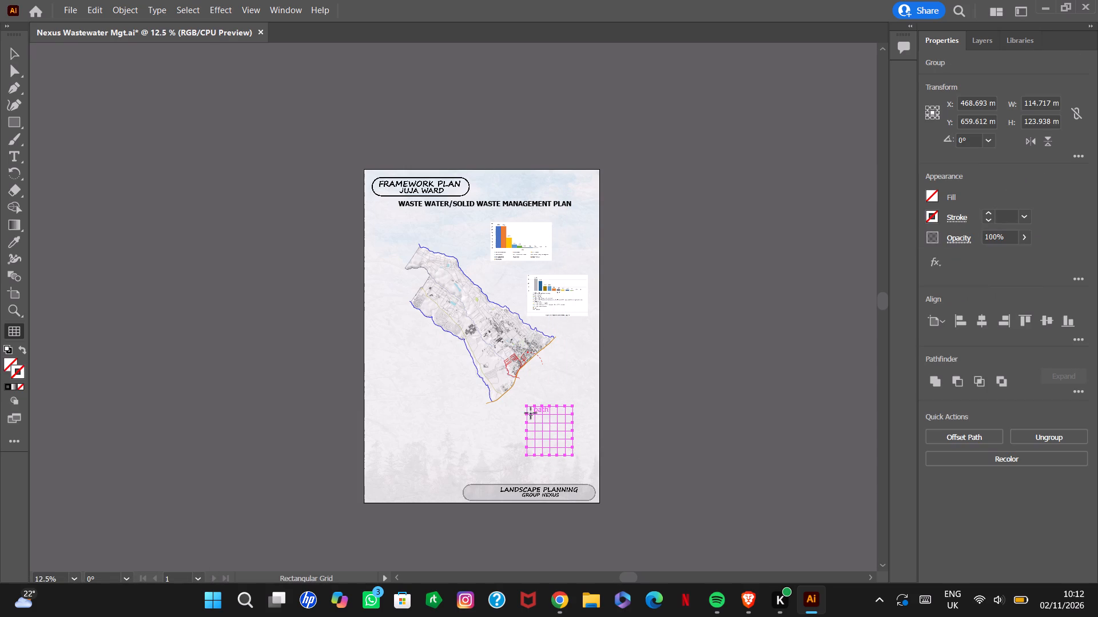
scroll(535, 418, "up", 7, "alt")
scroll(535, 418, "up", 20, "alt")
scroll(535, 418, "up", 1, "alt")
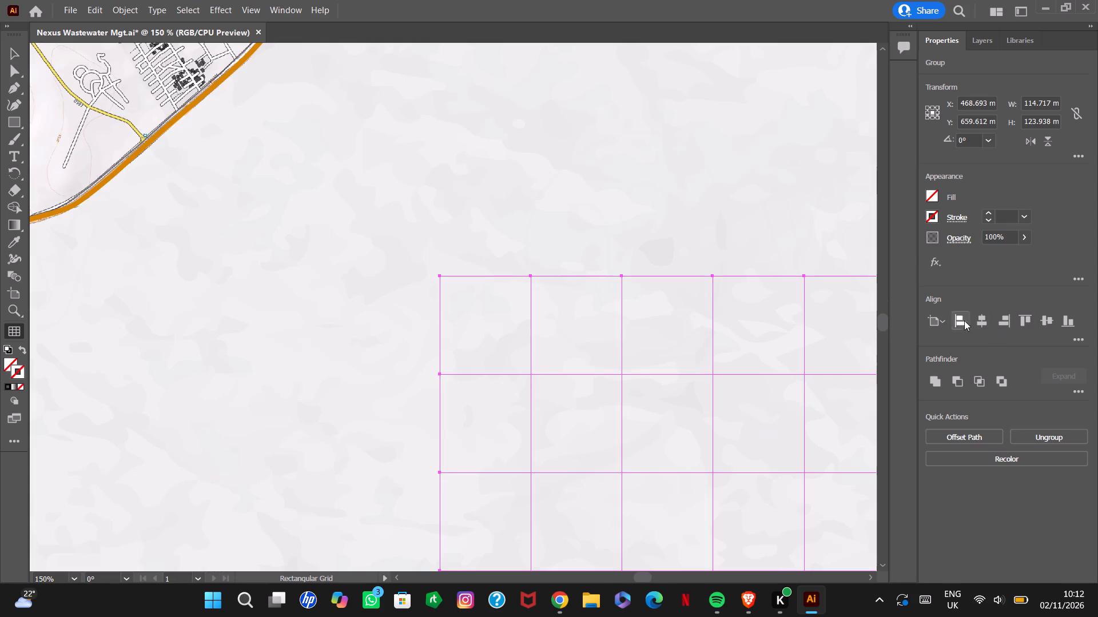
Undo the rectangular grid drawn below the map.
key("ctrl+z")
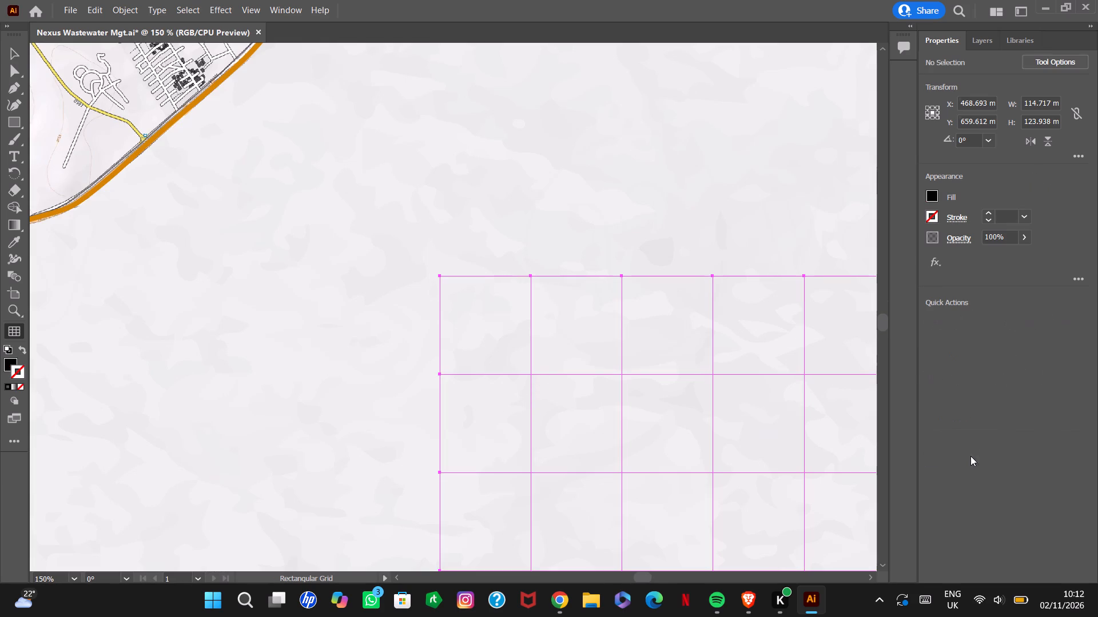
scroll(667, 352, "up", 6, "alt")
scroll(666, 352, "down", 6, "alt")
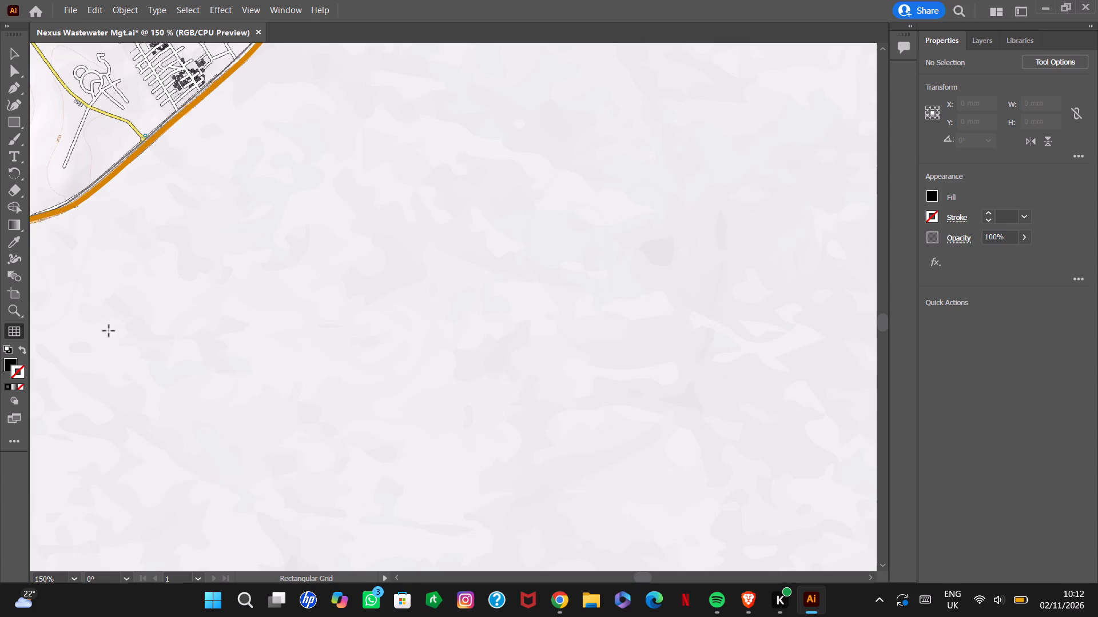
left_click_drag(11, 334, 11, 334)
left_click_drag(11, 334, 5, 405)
Open the Character settings and browse the available font families.
key("ctrl+t")
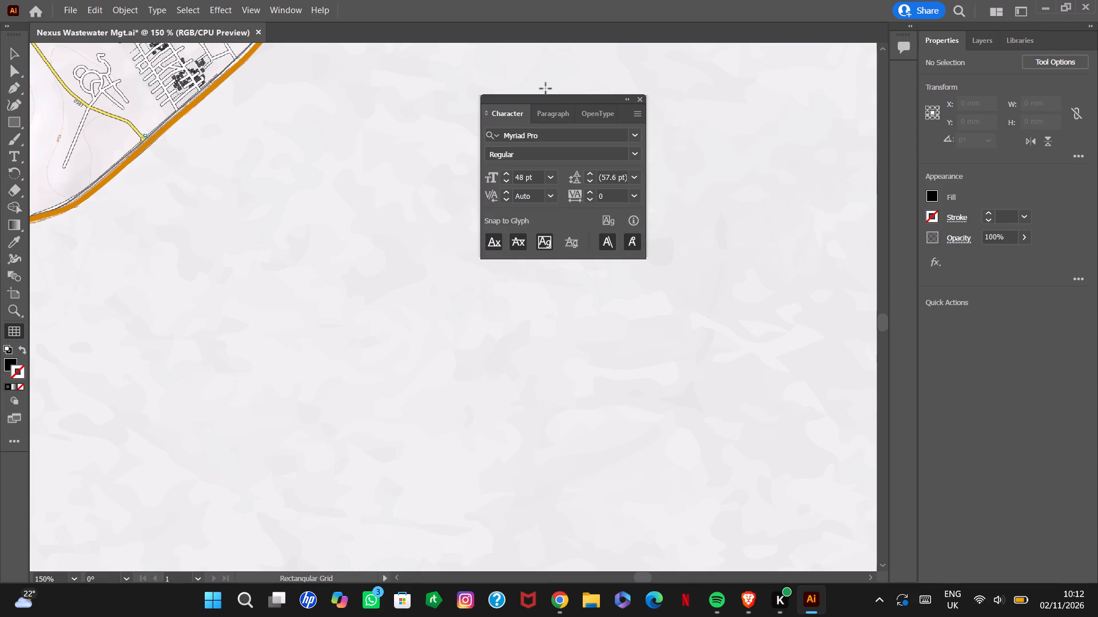
left_click(632, 133)
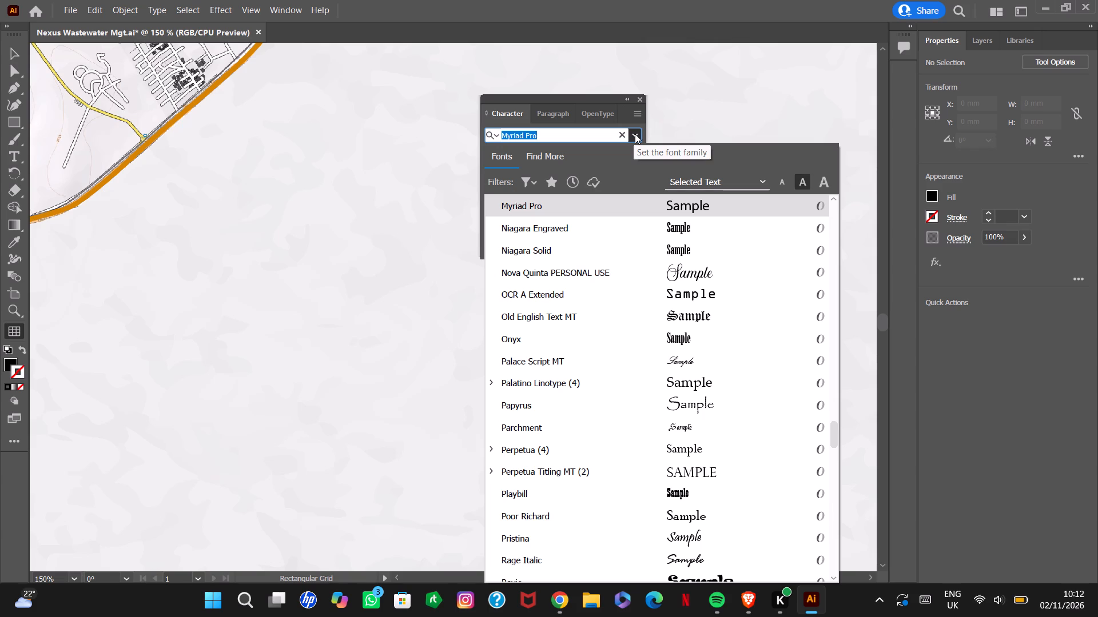
scroll(674, 328, "down", 6)
scroll(674, 328, "up", 6)
scroll(674, 329, "down", 12)
scroll(674, 329, "up", 6)
scroll(674, 329, "down", 15)
scroll(674, 329, "up", 6)
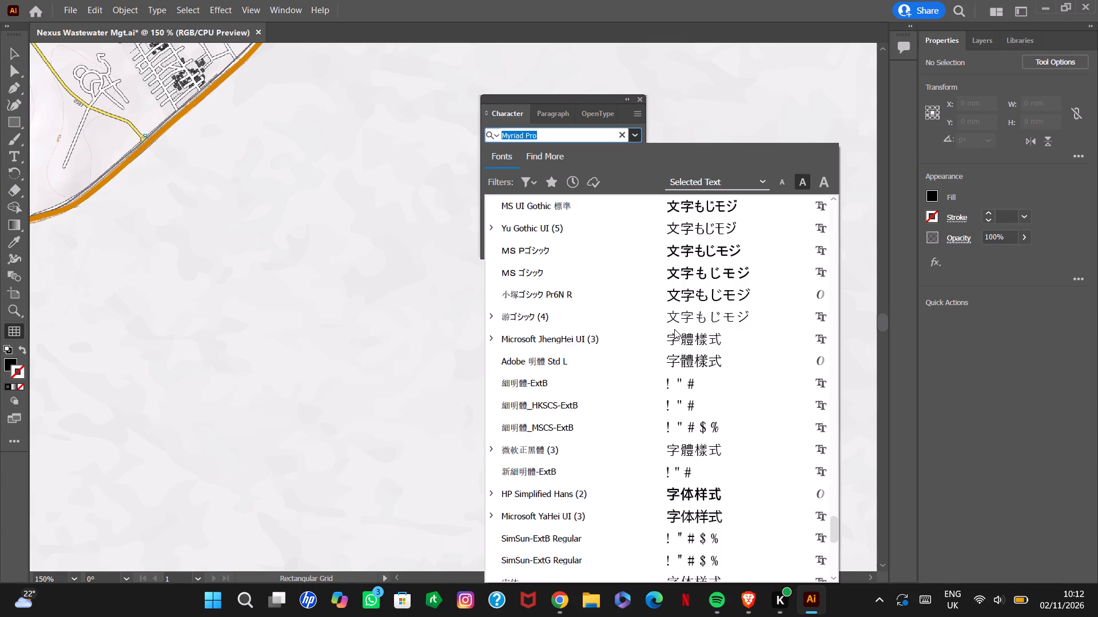
scroll(674, 329, "up", 20)
scroll(674, 329, "up", 2)
scroll(674, 329, "down", 6)
scroll(674, 327, "up", 13)
scroll(660, 291, "down", 6)
scroll(659, 281, "up", 5)
scroll(658, 268, "down", 6)
left_click(573, 100)
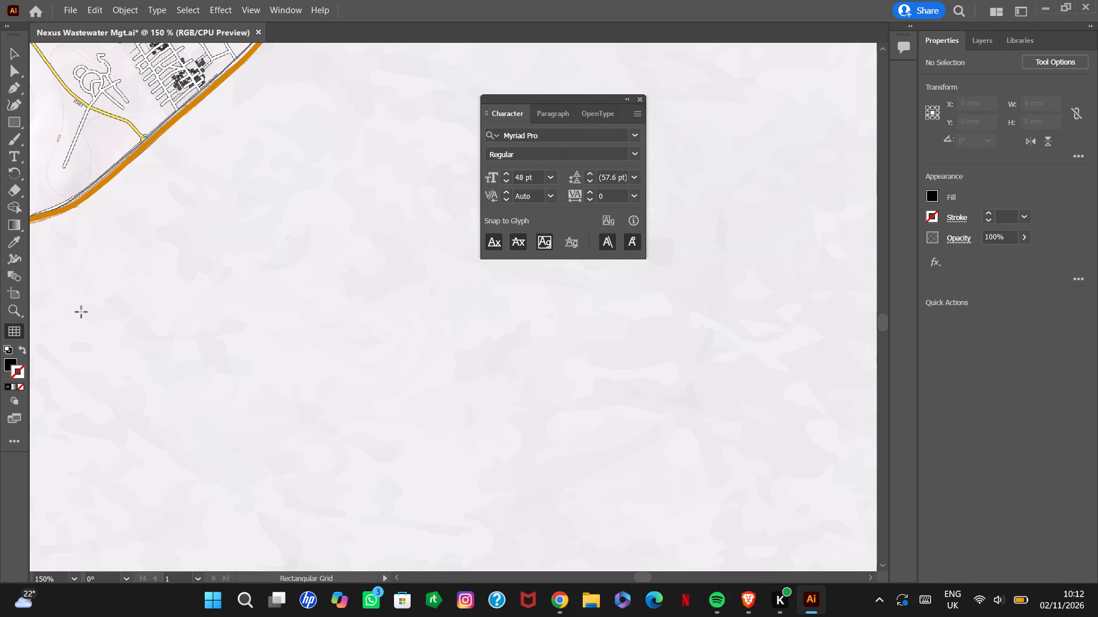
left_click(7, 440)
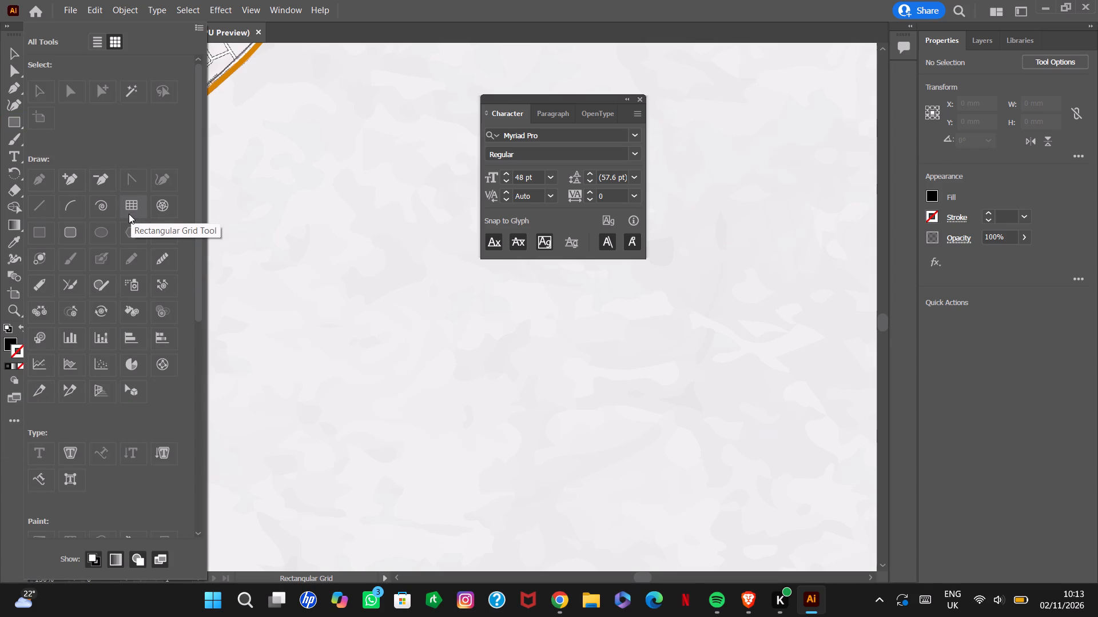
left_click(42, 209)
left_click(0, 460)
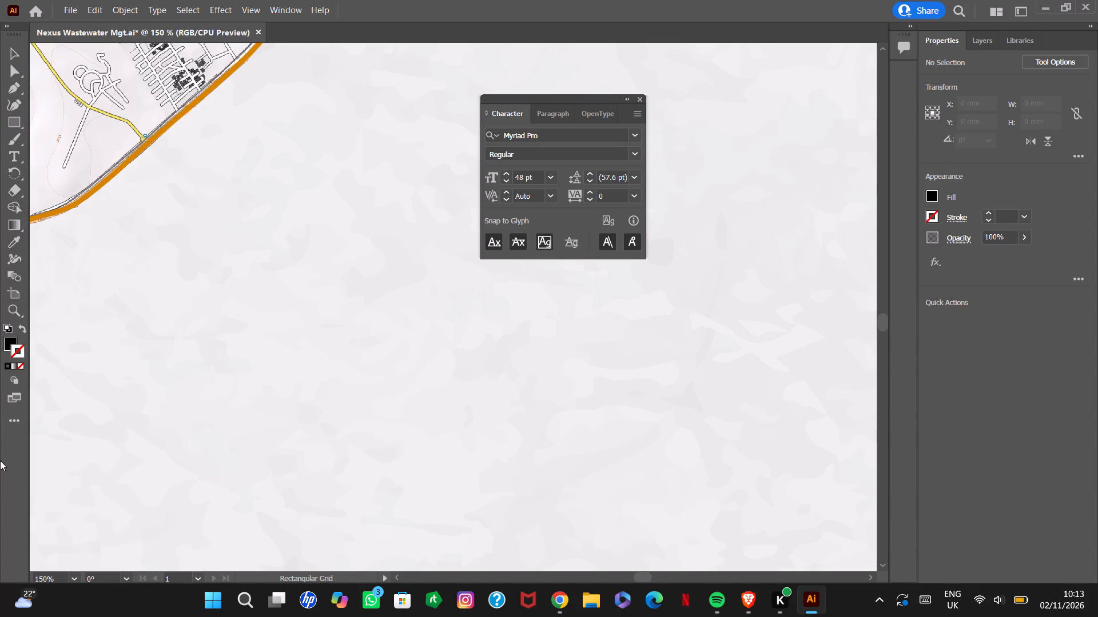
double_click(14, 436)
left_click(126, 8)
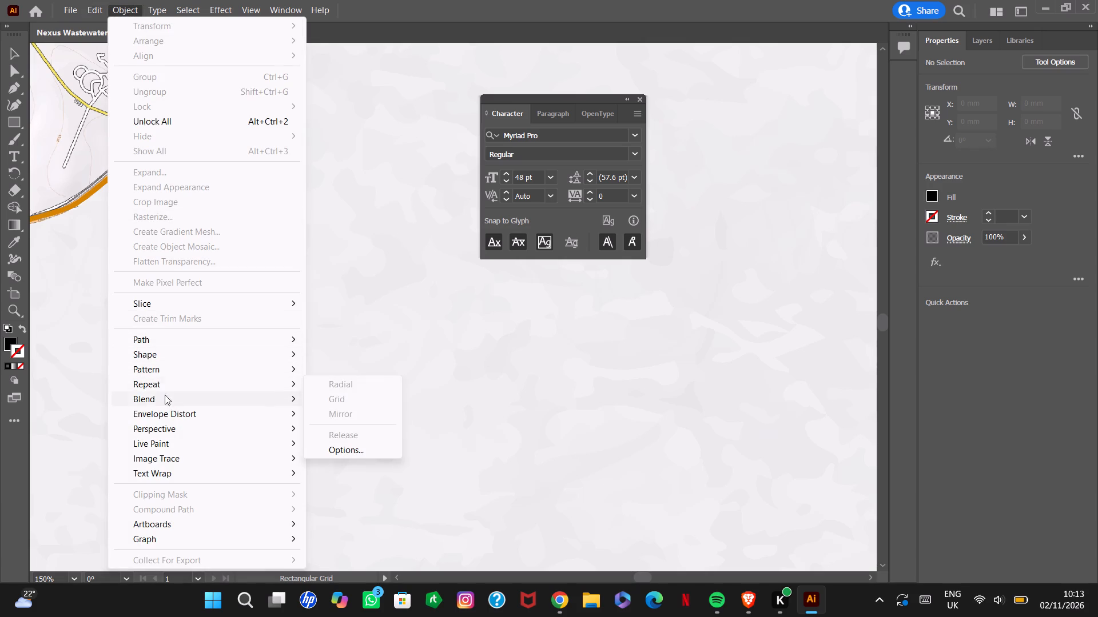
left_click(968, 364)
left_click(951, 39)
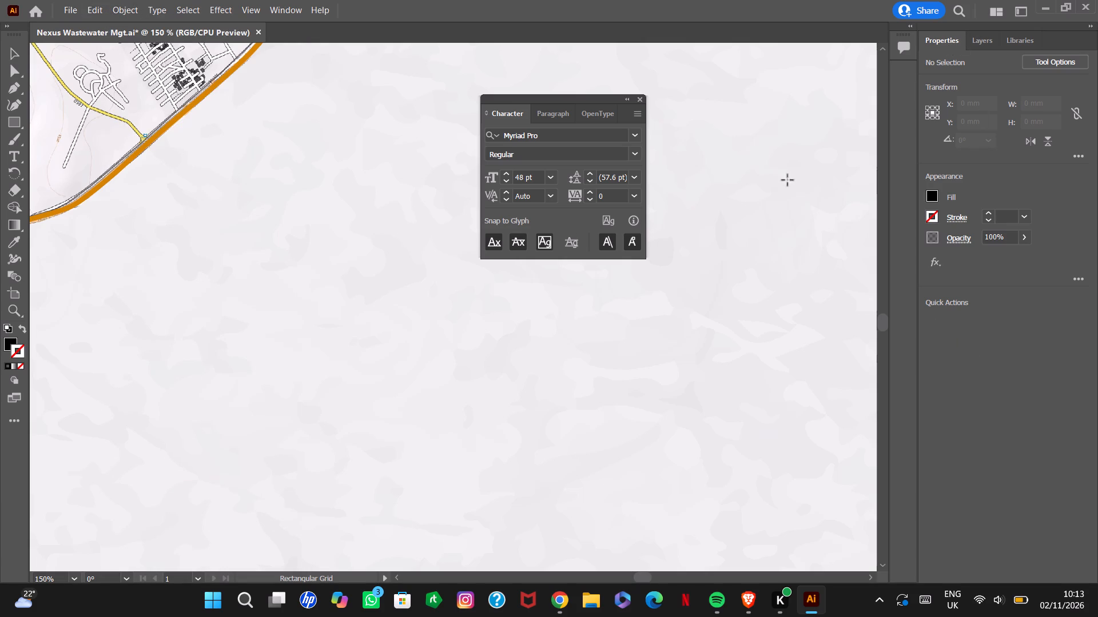
Review the sheet from the title block up to the heading and the two charts beside the map, ending close up on the latrine-type chart.
left_click(639, 99)
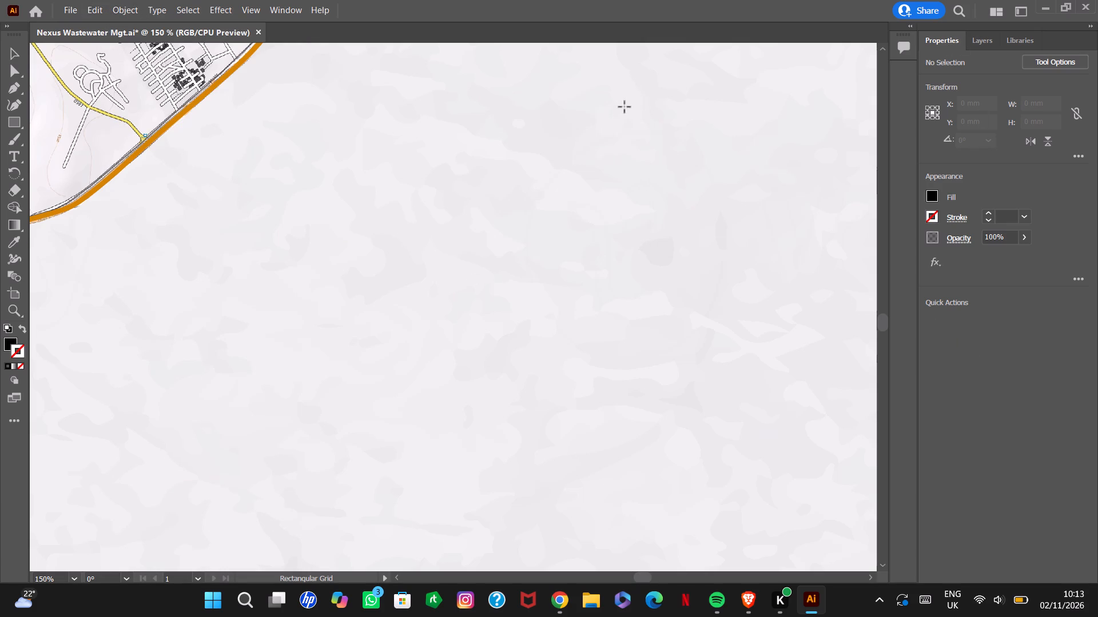
scroll(448, 265, "down", 12, "alt")
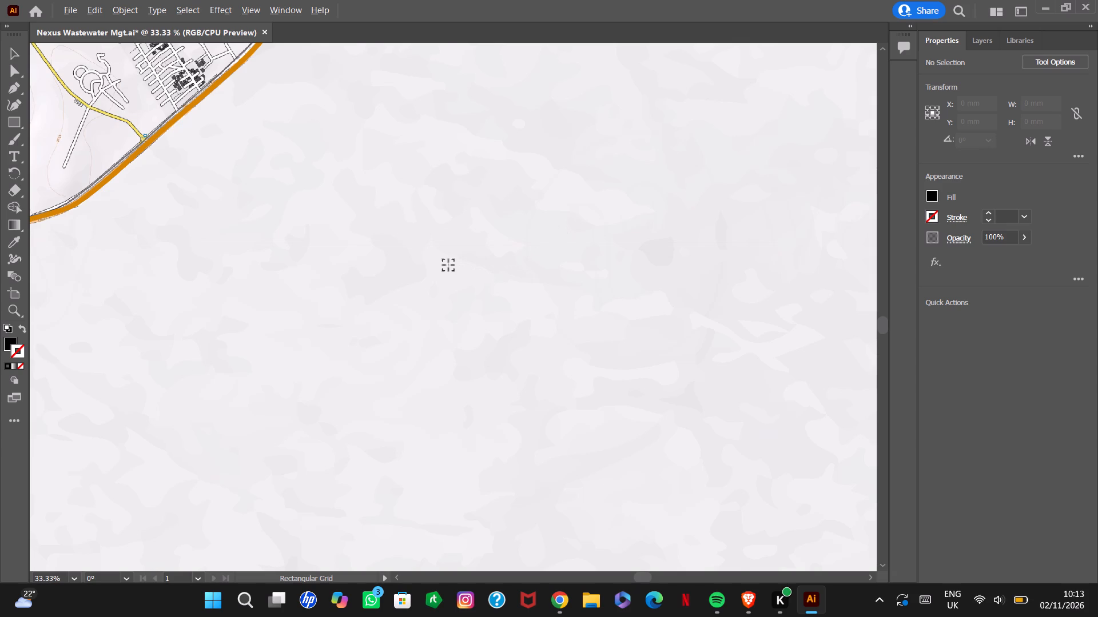
left_click(13, 53)
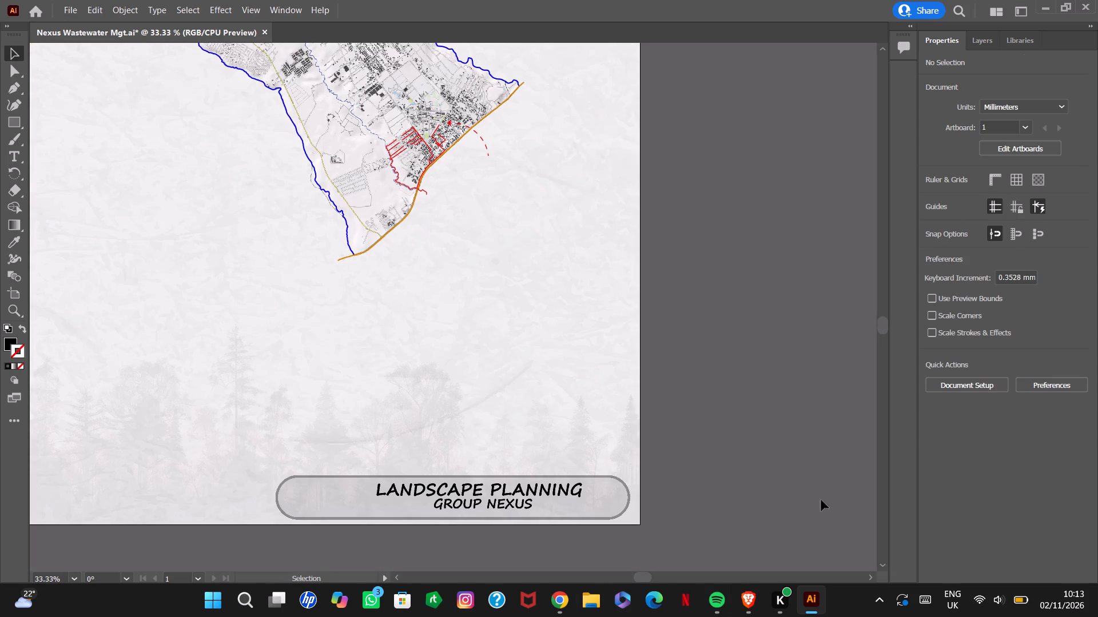
left_click_drag(640, 576, 622, 576)
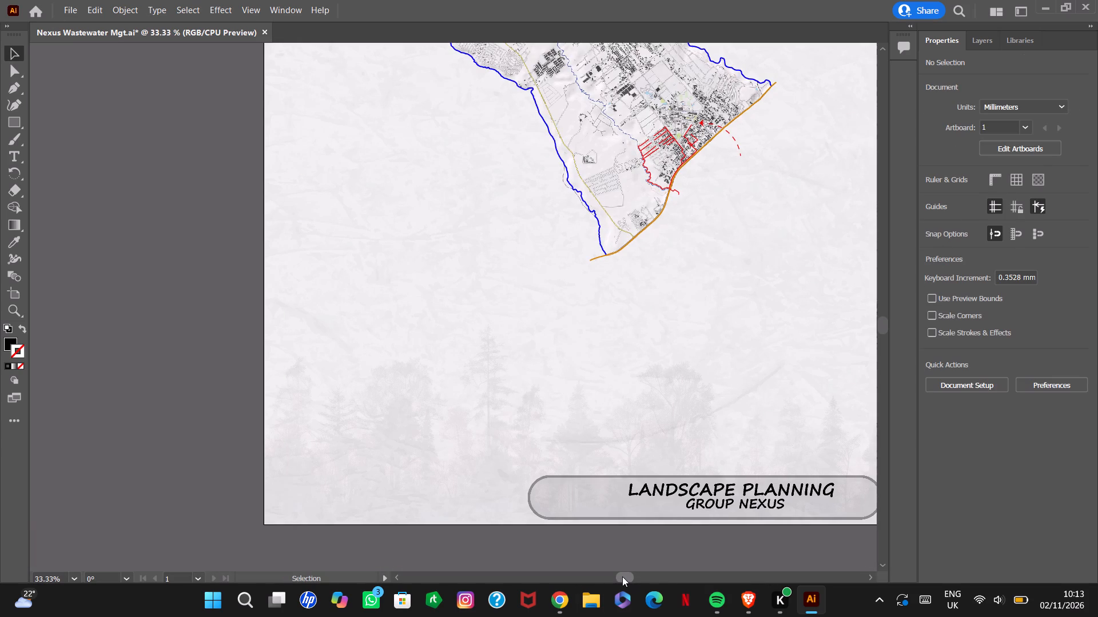
left_click_drag(627, 574, 633, 576)
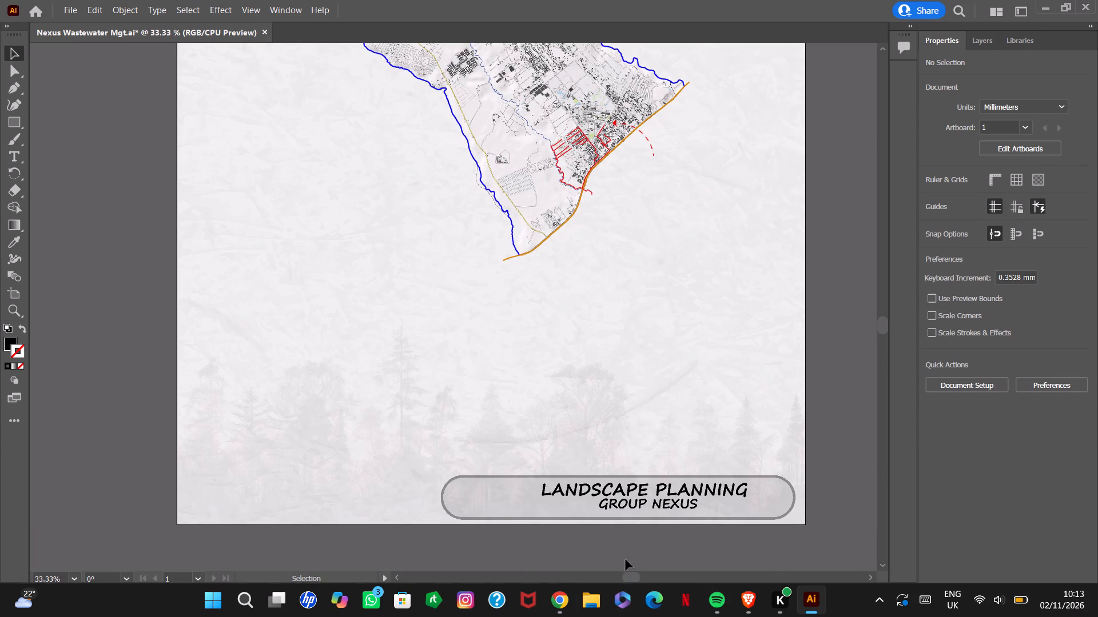
scroll(570, 372, "up", 14)
scroll(570, 372, "down", 6)
scroll(570, 372, "up", 9)
scroll(570, 372, "down", 6)
scroll(570, 372, "up", 15)
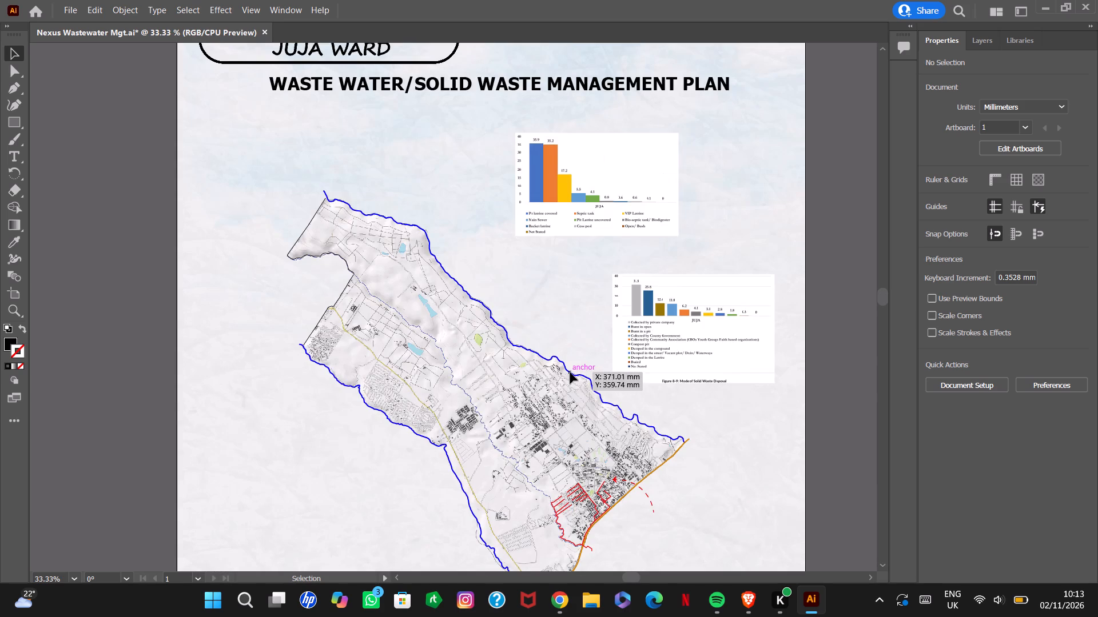
scroll(570, 372, "up", 3)
scroll(542, 234, "up", 10, "alt")
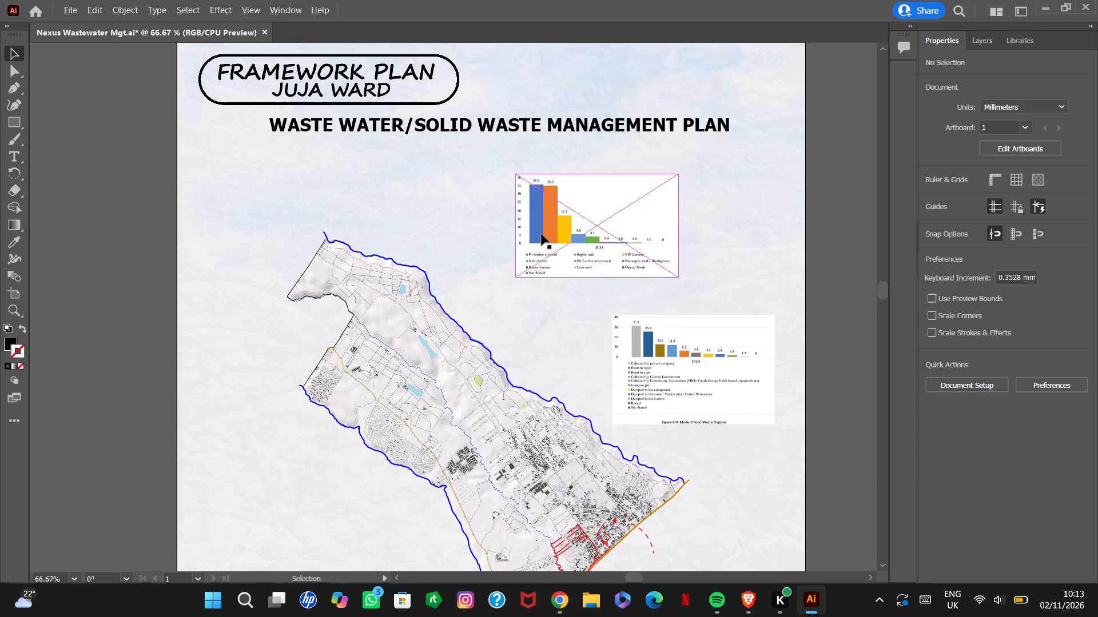
scroll(542, 234, "up", 6, "alt")
scroll(508, 253, "down", 11, "alt")
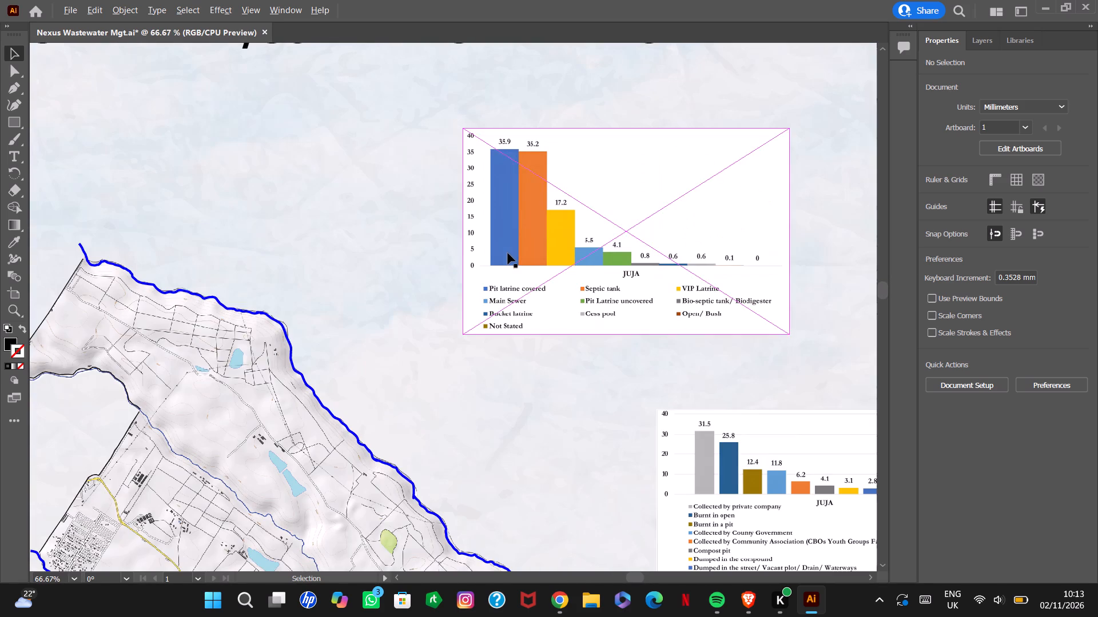
left_click(632, 578)
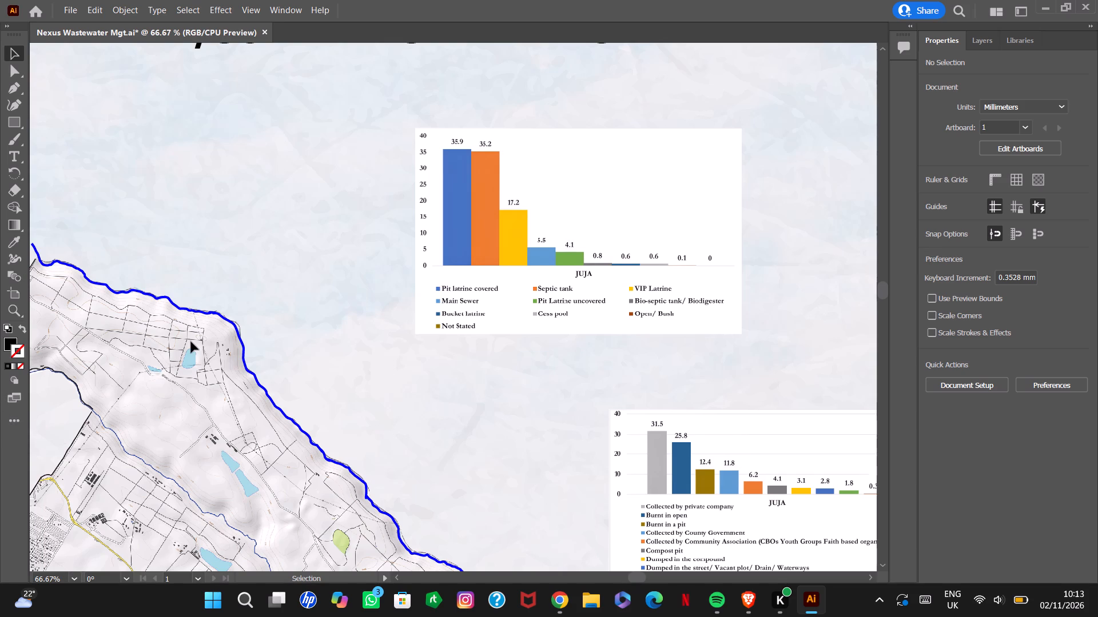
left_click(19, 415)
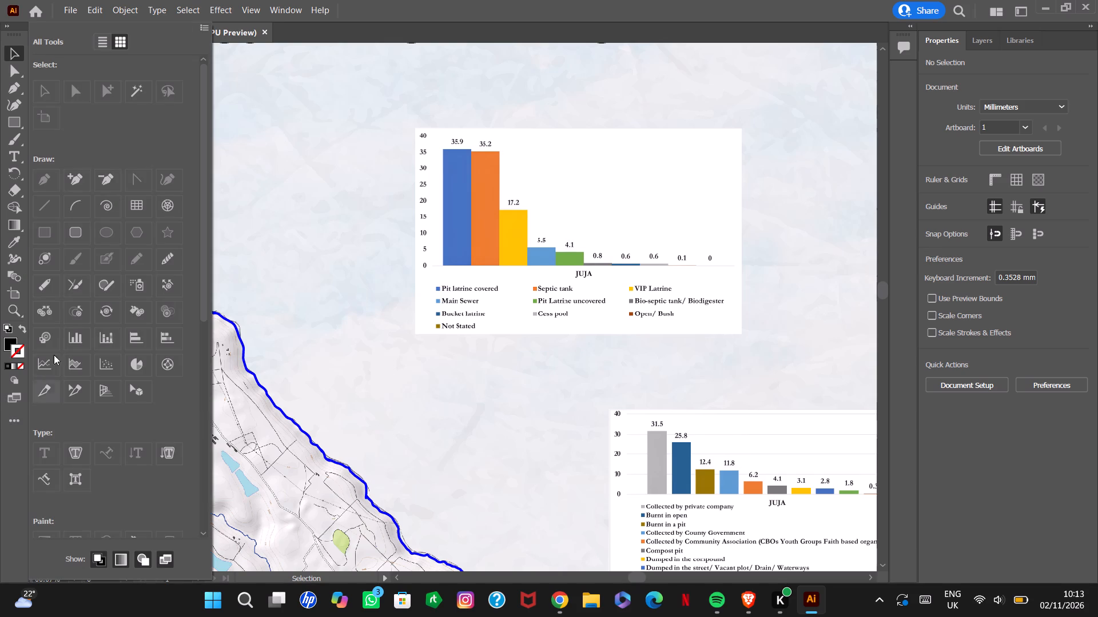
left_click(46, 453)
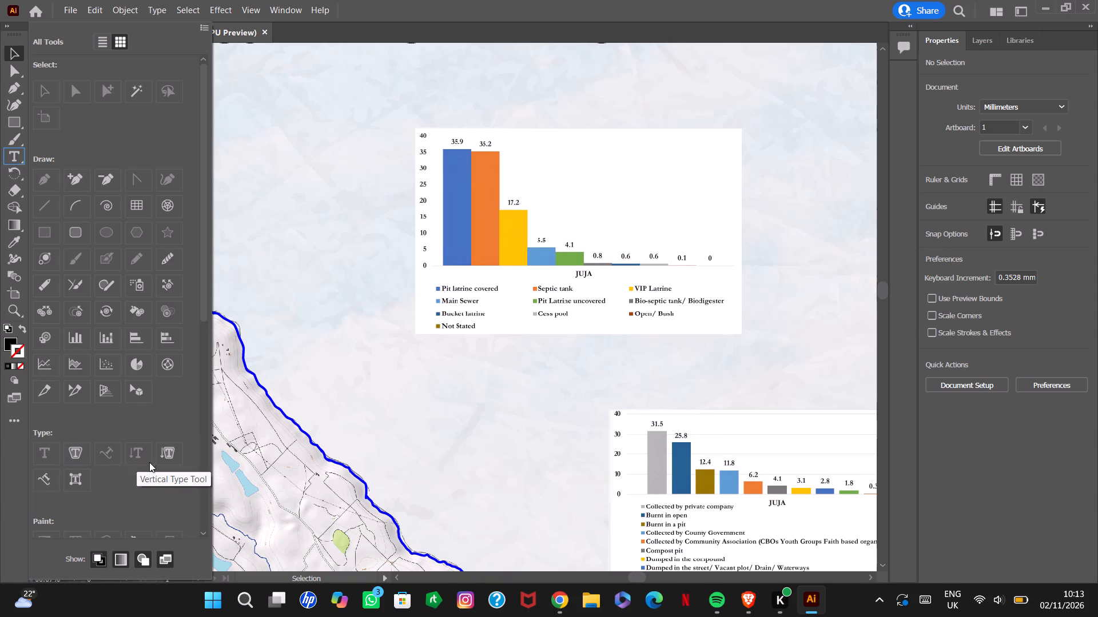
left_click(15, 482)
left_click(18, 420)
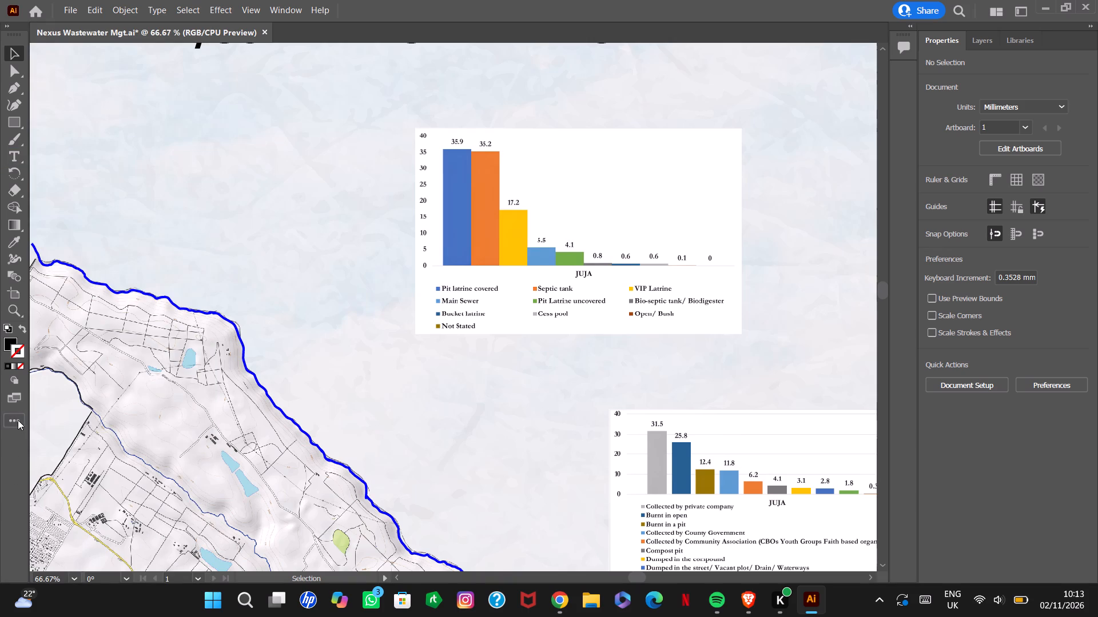
Draw an area text frame about 155 mm wide and 12 mm high just above the latrine-type chart, matching the chart's width.
left_click(18, 159)
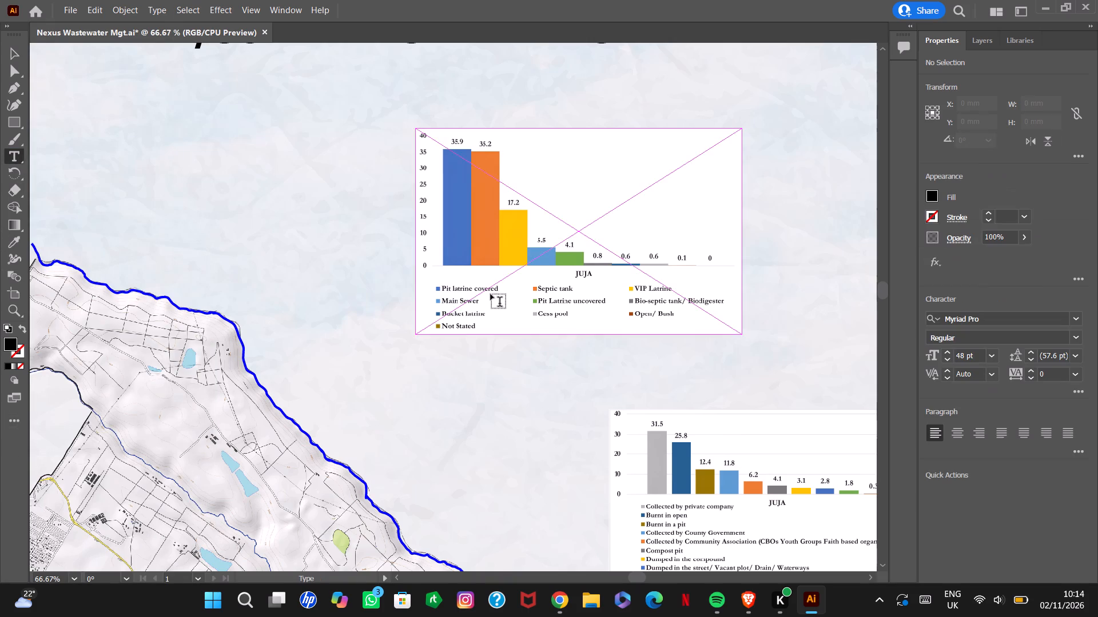
left_click_drag(413, 94, 433, 122)
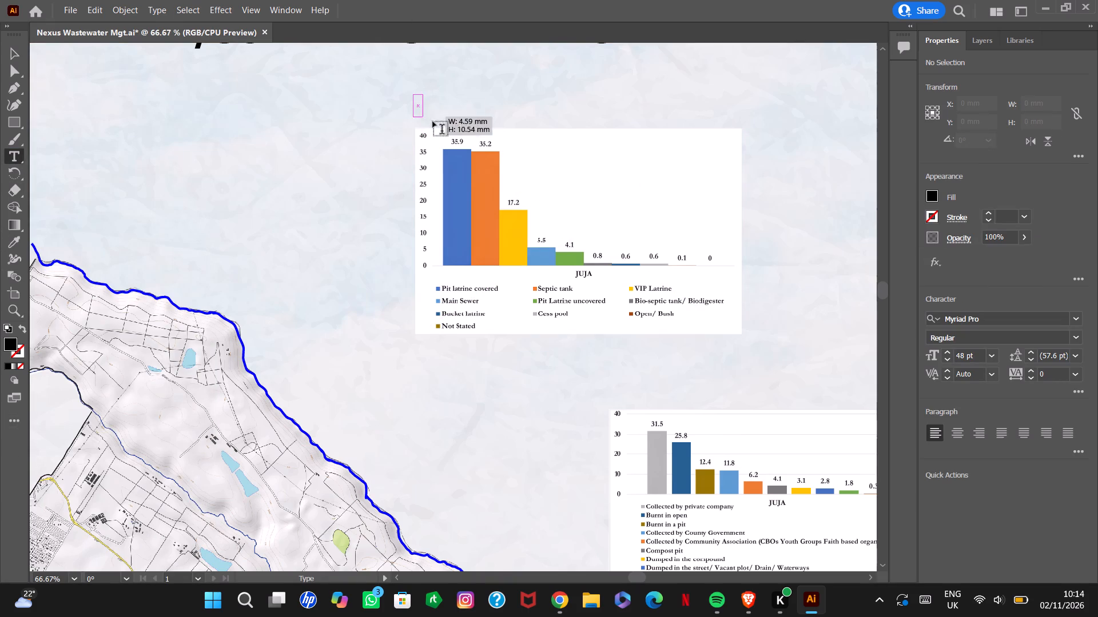
left_click_drag(433, 122, 742, 123)
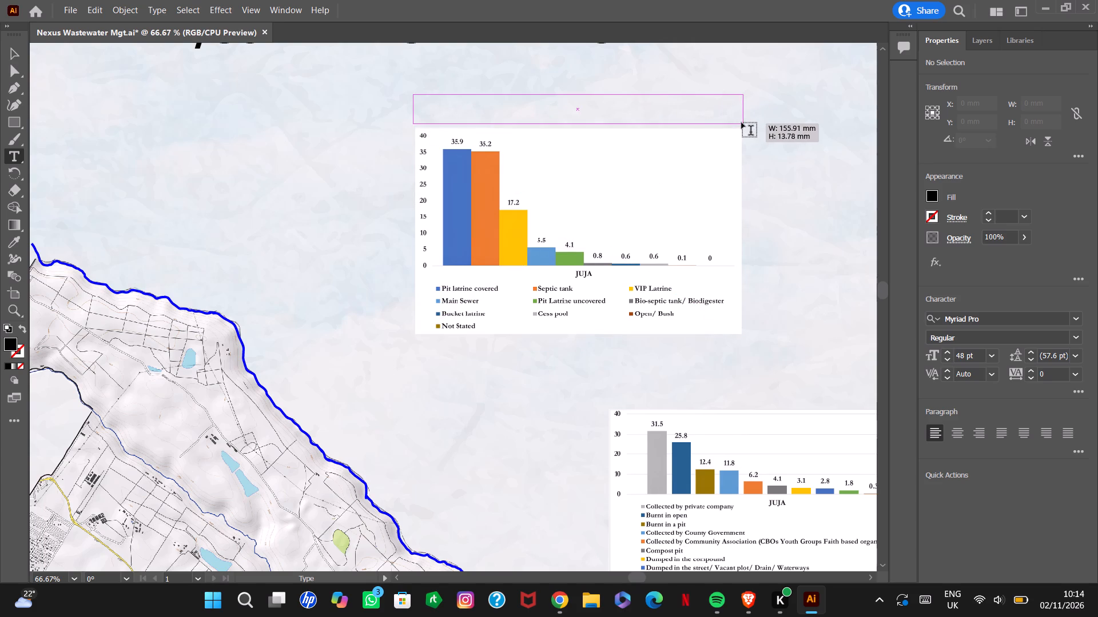
left_click_drag(742, 123, 741, 119)
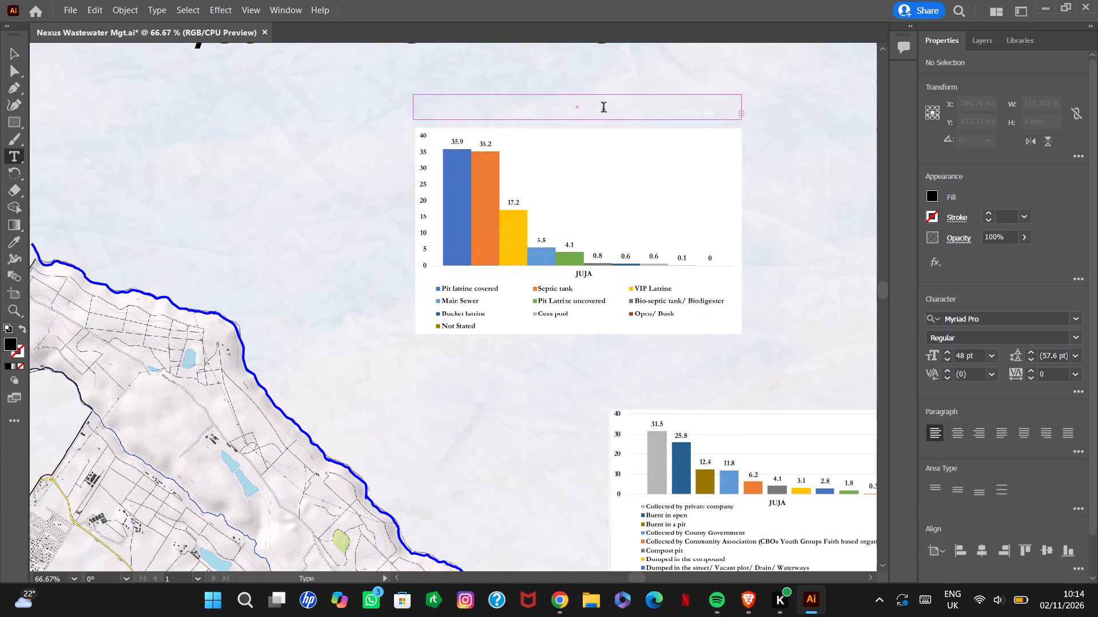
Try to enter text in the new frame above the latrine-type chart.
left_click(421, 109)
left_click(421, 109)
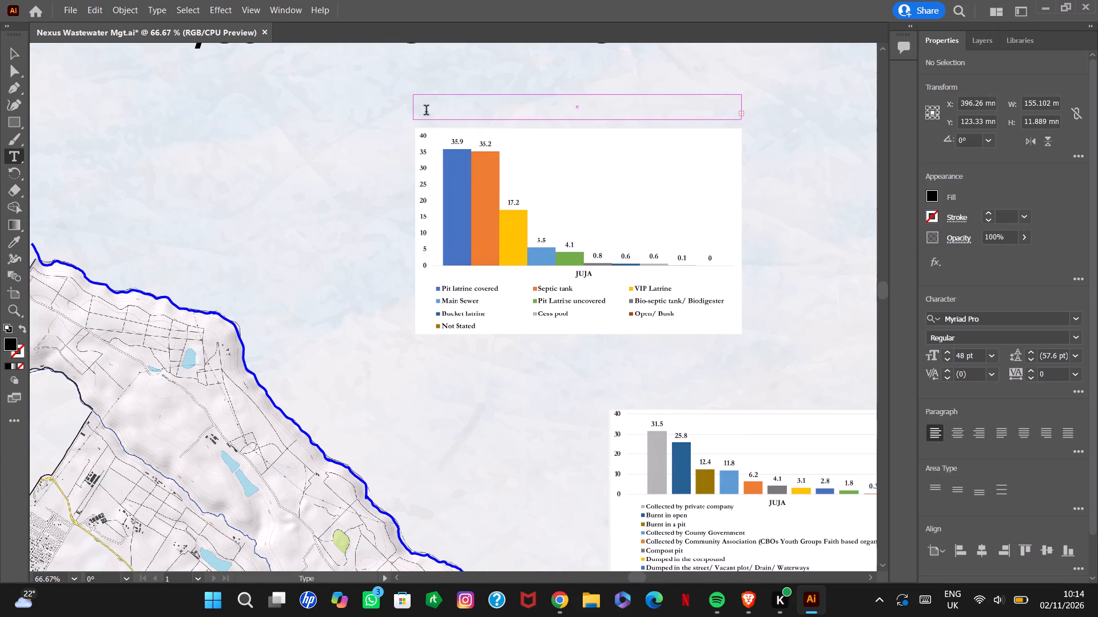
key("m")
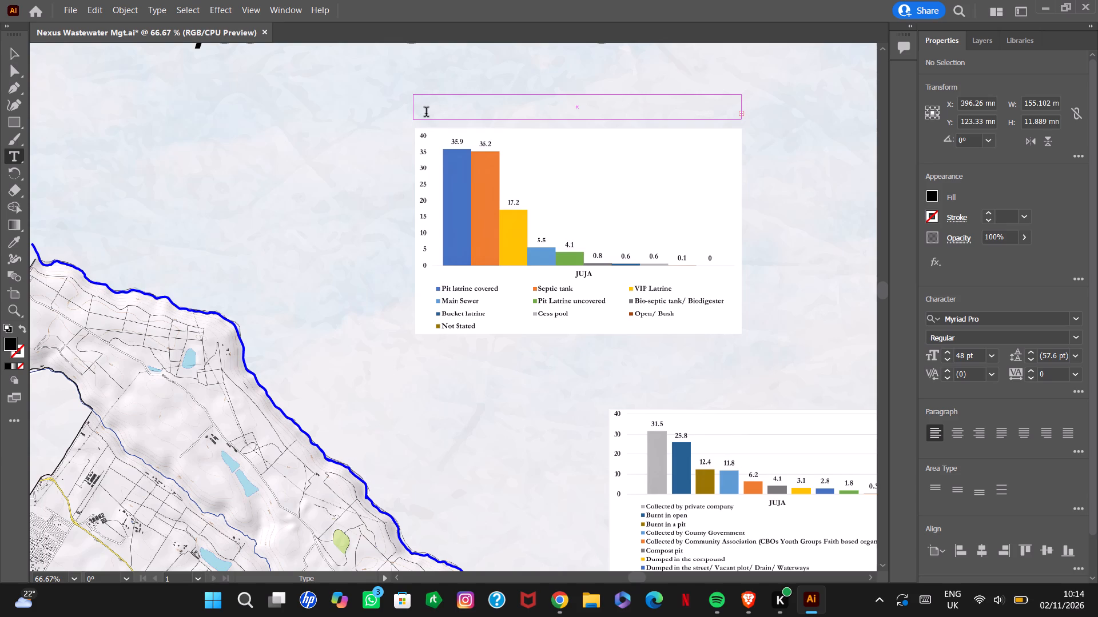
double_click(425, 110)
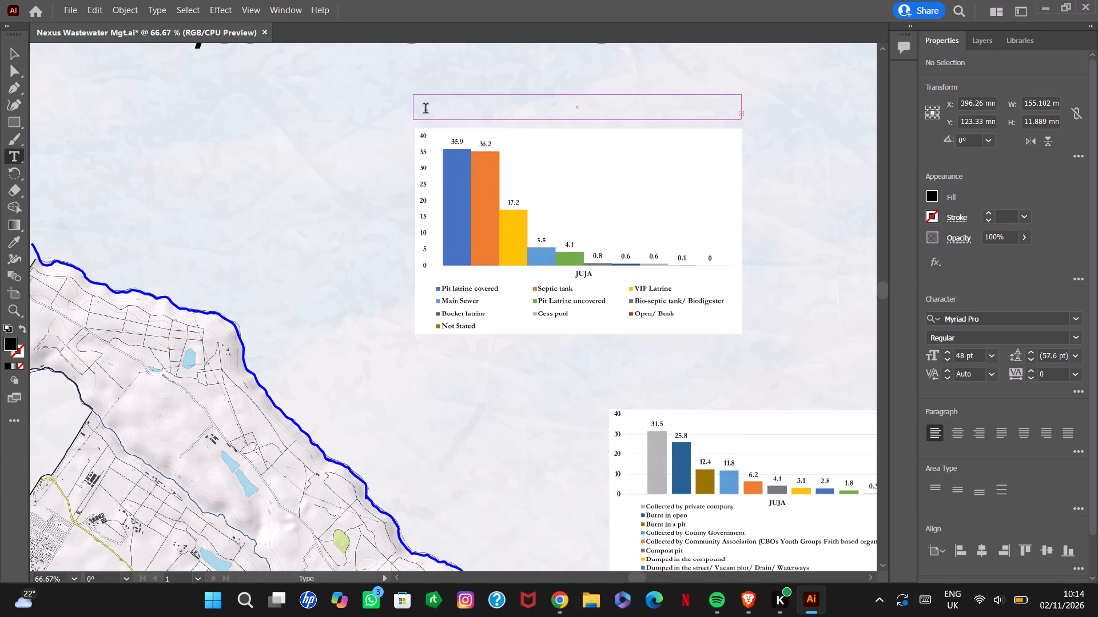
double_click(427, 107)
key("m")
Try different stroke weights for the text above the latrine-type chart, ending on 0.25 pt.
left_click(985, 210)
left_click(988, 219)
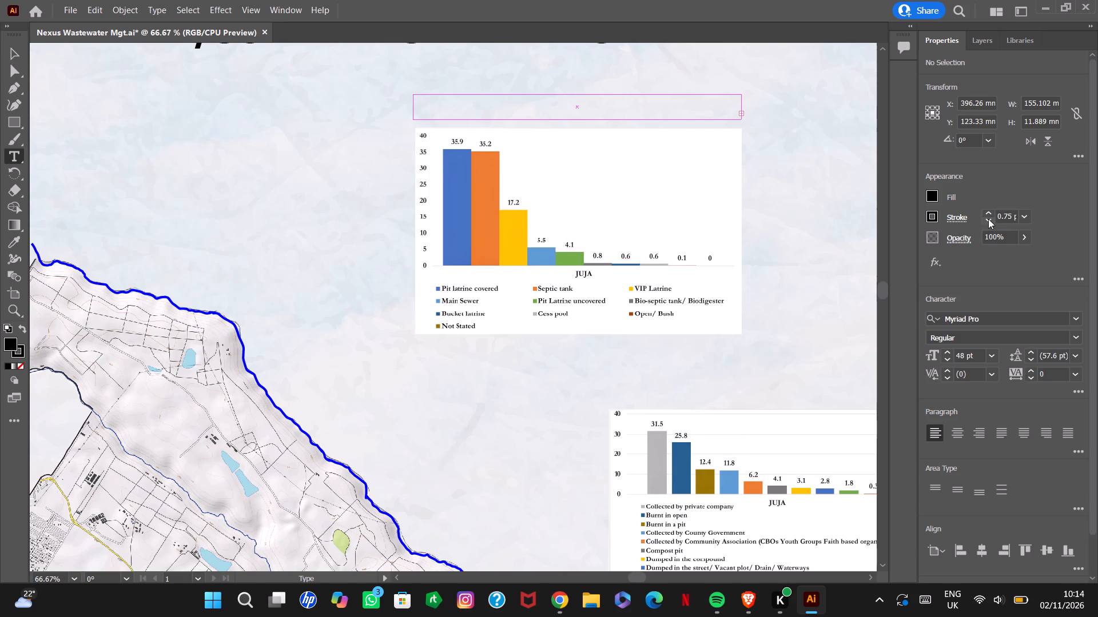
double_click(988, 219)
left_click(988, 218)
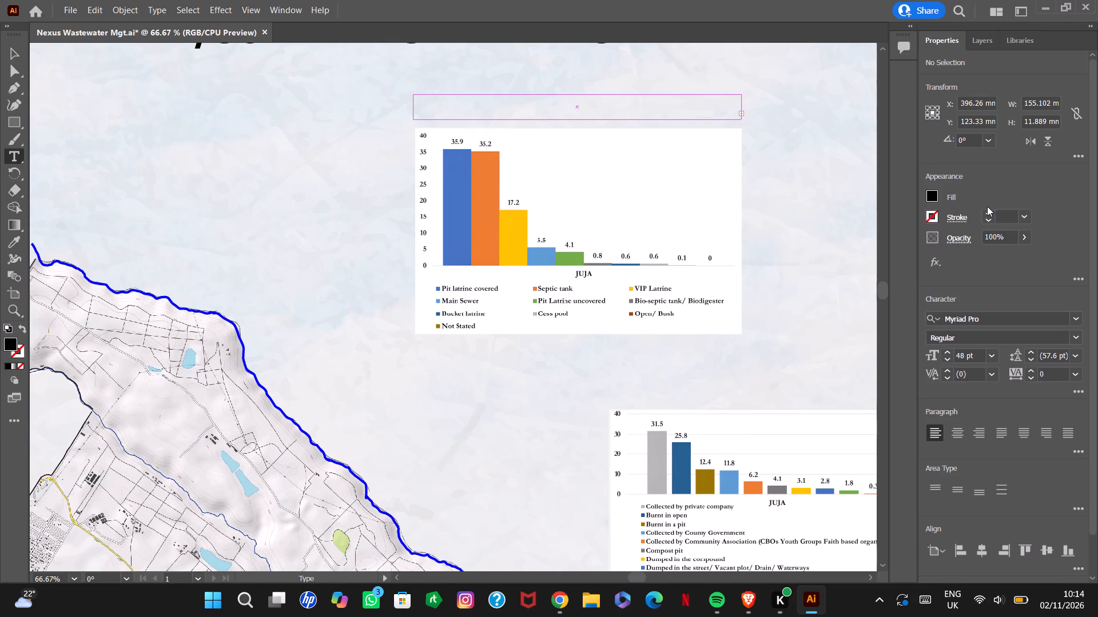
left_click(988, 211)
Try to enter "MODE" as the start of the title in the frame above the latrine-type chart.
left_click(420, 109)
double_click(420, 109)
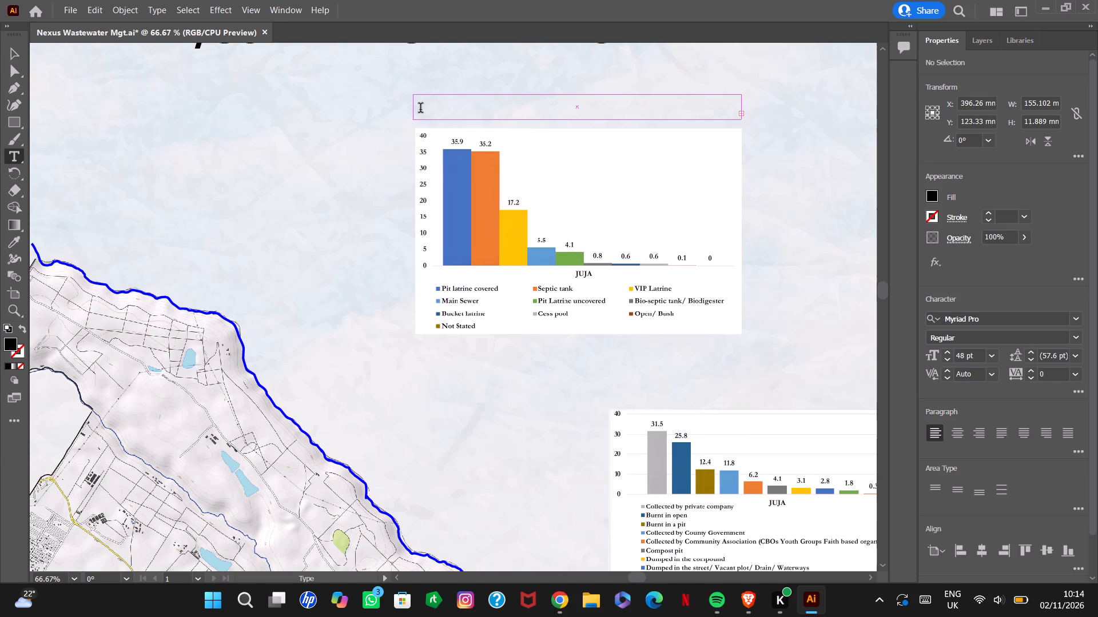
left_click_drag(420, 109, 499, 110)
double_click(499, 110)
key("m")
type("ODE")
Set the font size for the chart title text to 21 pt.
left_click(989, 352)
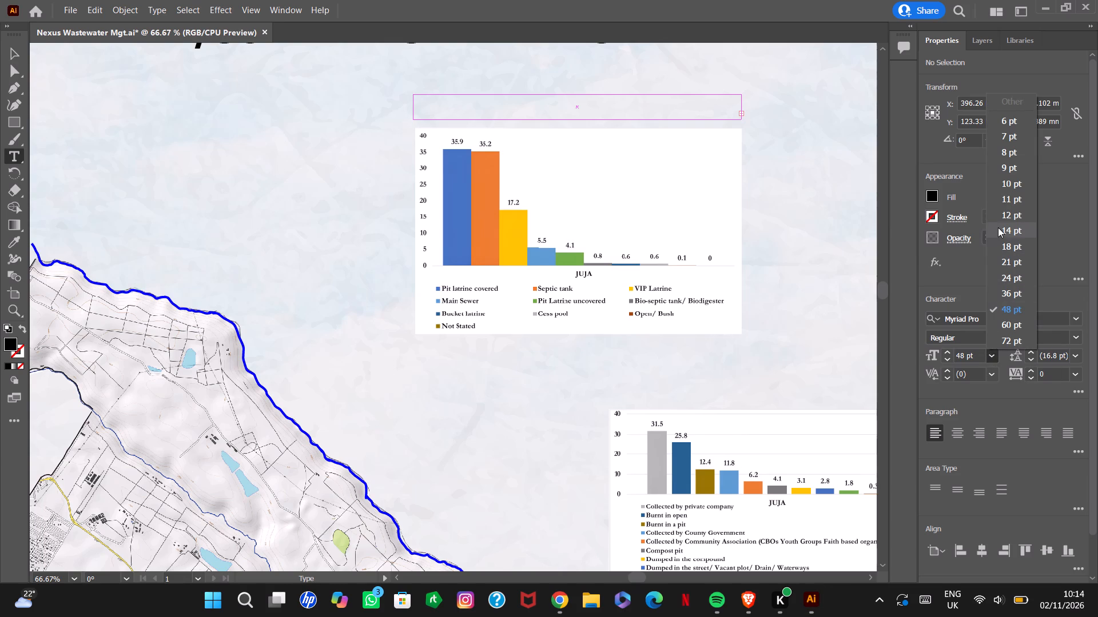
left_click(1002, 214)
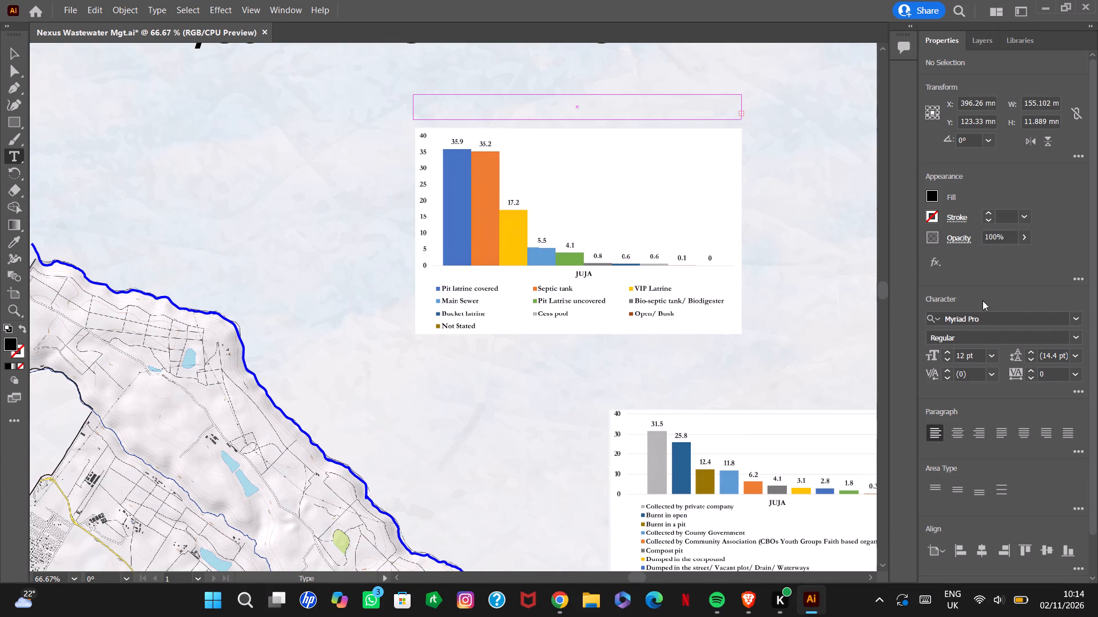
left_click(986, 357)
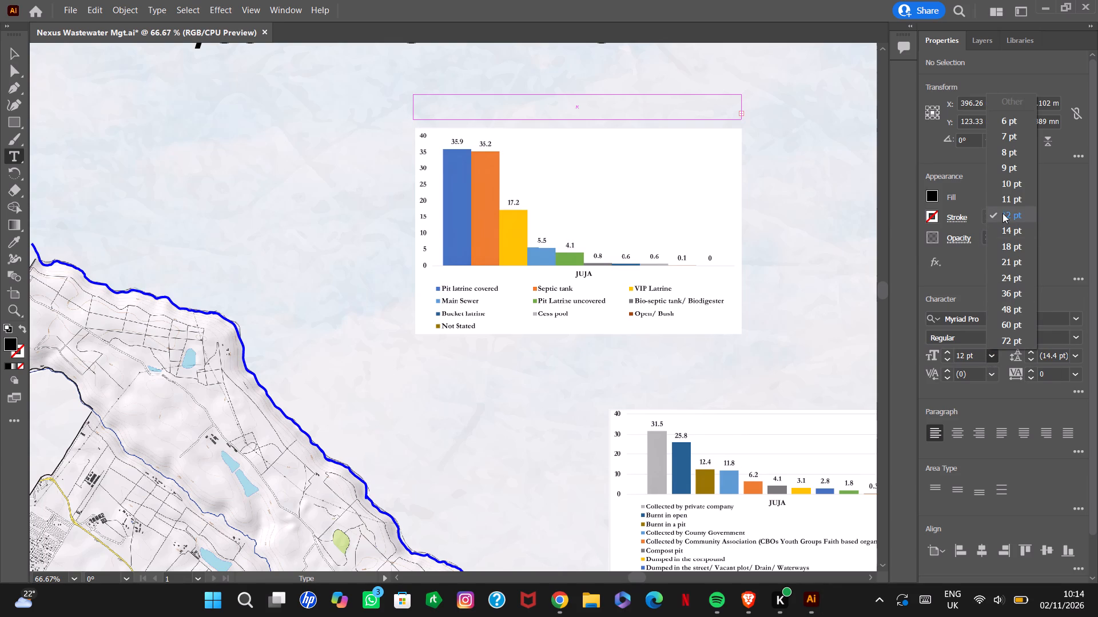
left_click(1012, 254)
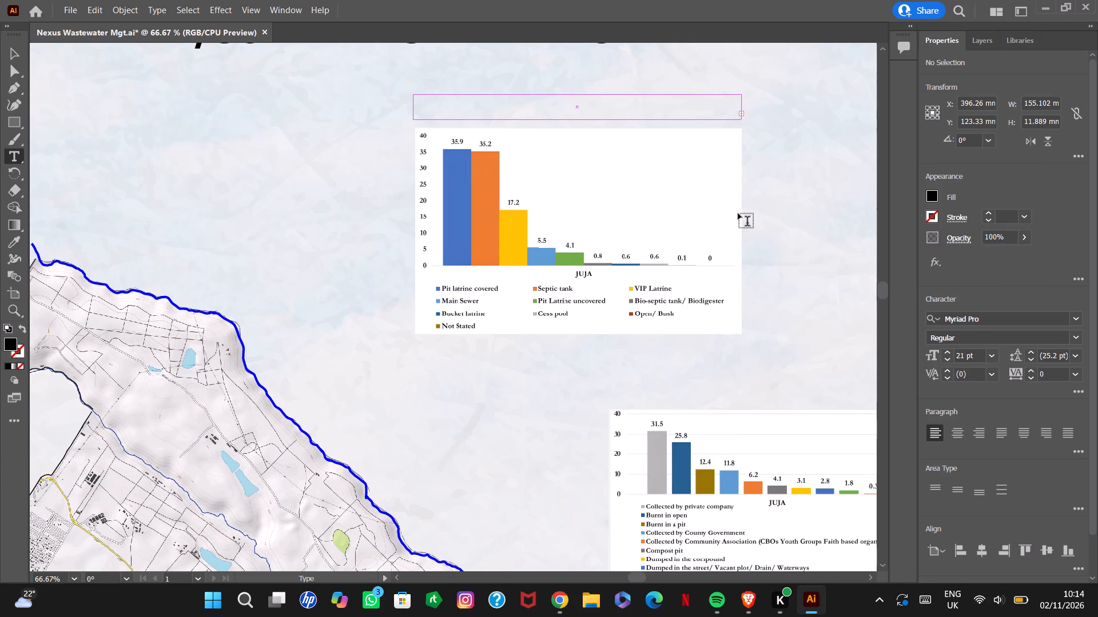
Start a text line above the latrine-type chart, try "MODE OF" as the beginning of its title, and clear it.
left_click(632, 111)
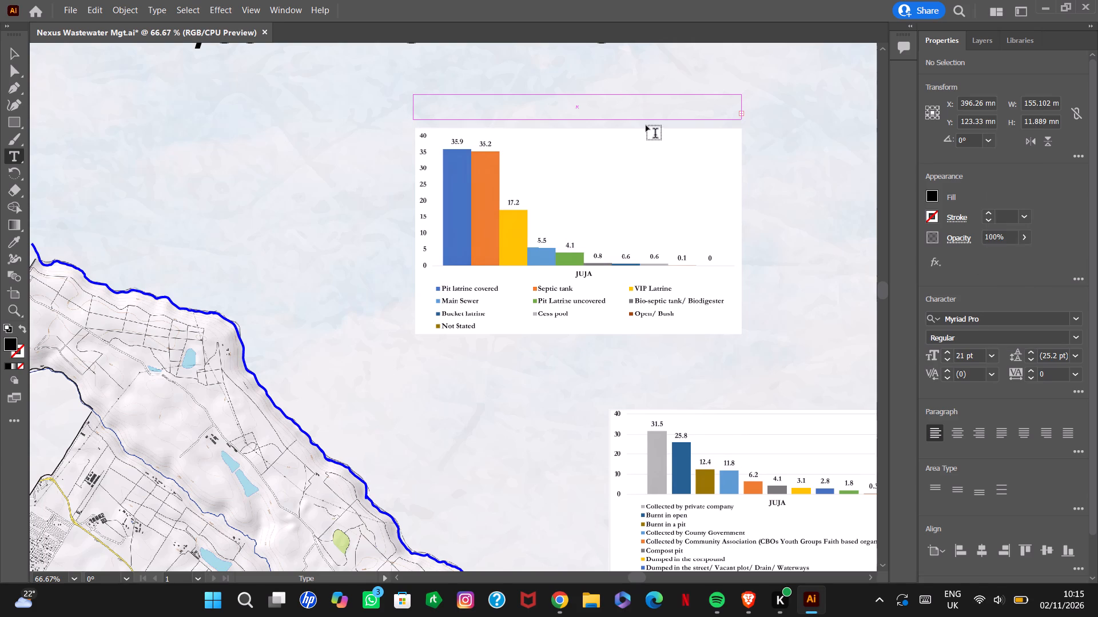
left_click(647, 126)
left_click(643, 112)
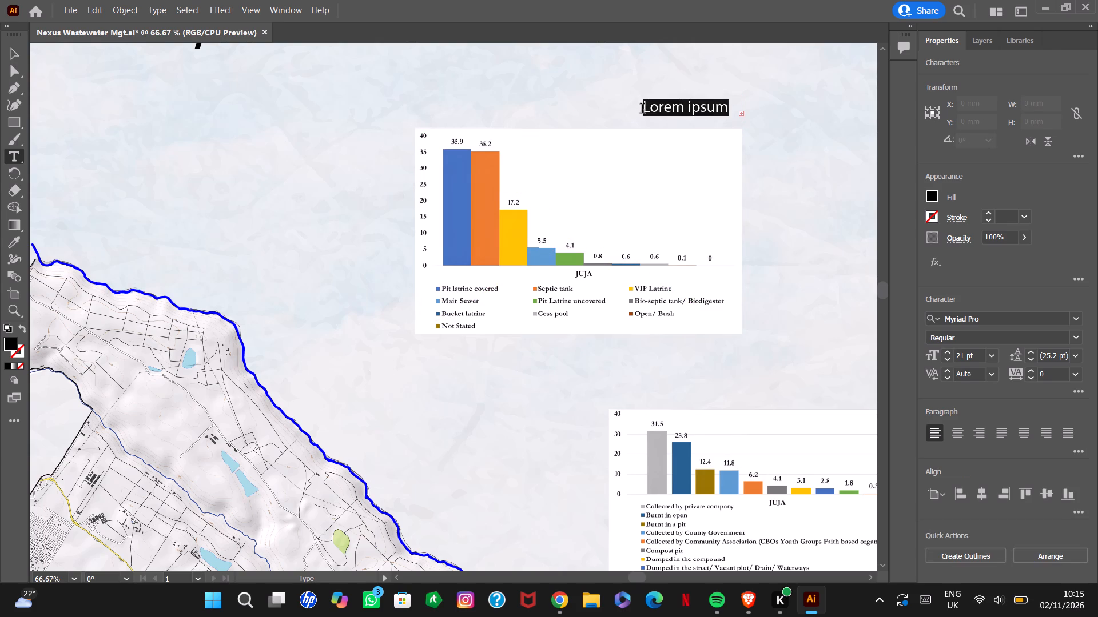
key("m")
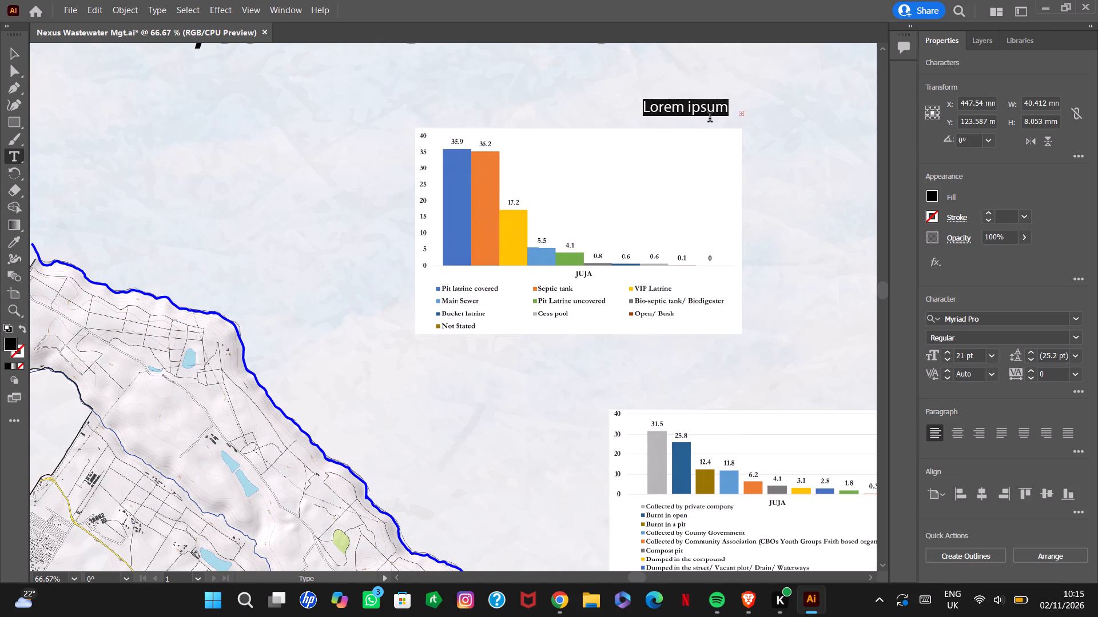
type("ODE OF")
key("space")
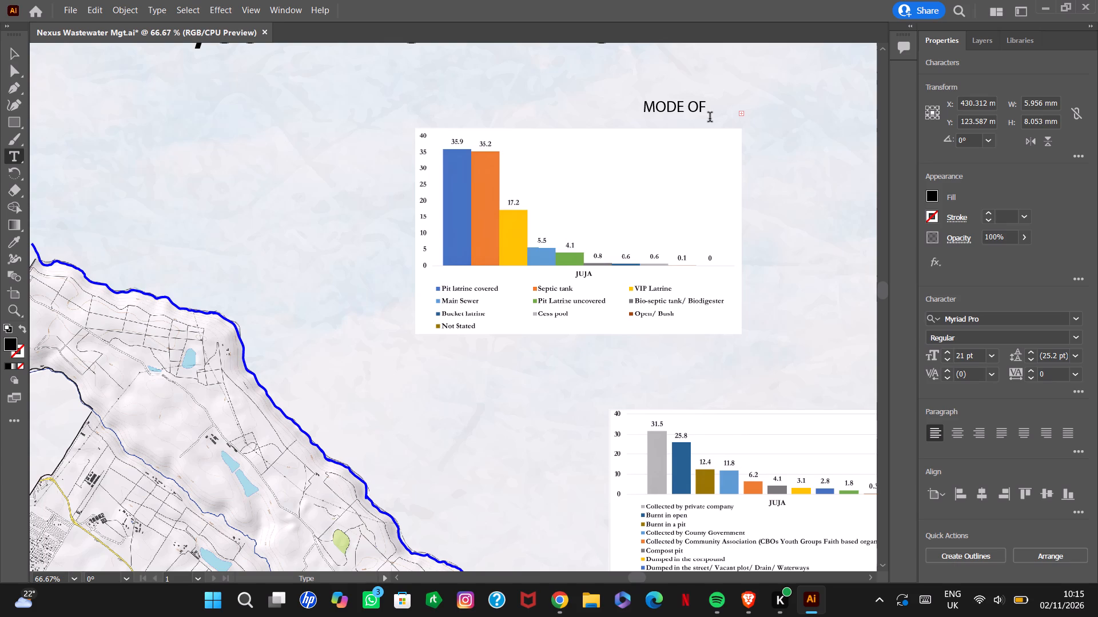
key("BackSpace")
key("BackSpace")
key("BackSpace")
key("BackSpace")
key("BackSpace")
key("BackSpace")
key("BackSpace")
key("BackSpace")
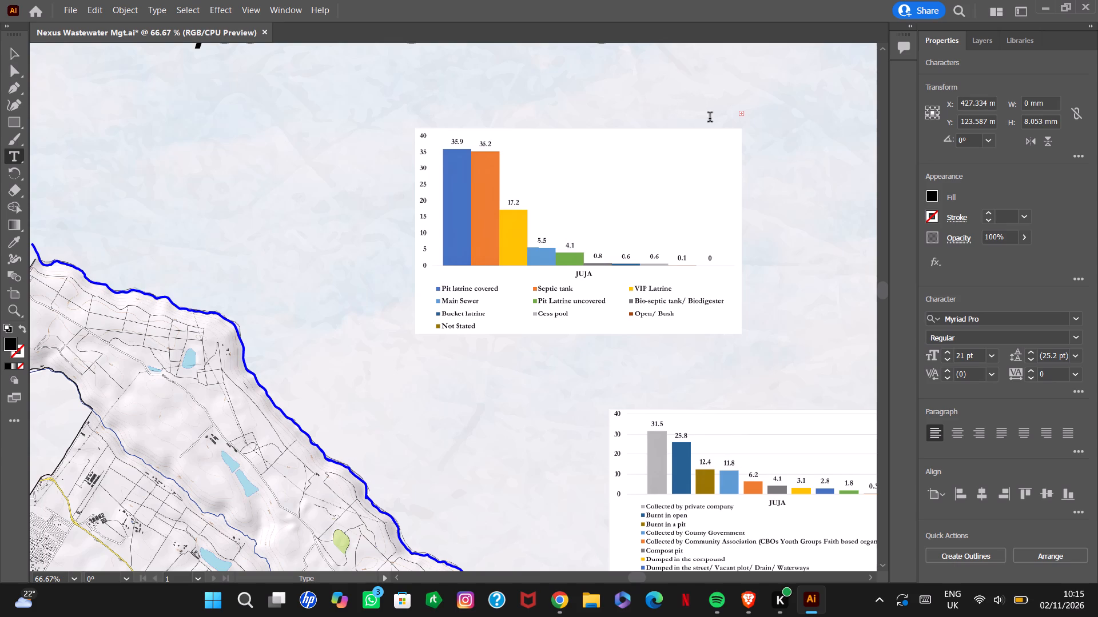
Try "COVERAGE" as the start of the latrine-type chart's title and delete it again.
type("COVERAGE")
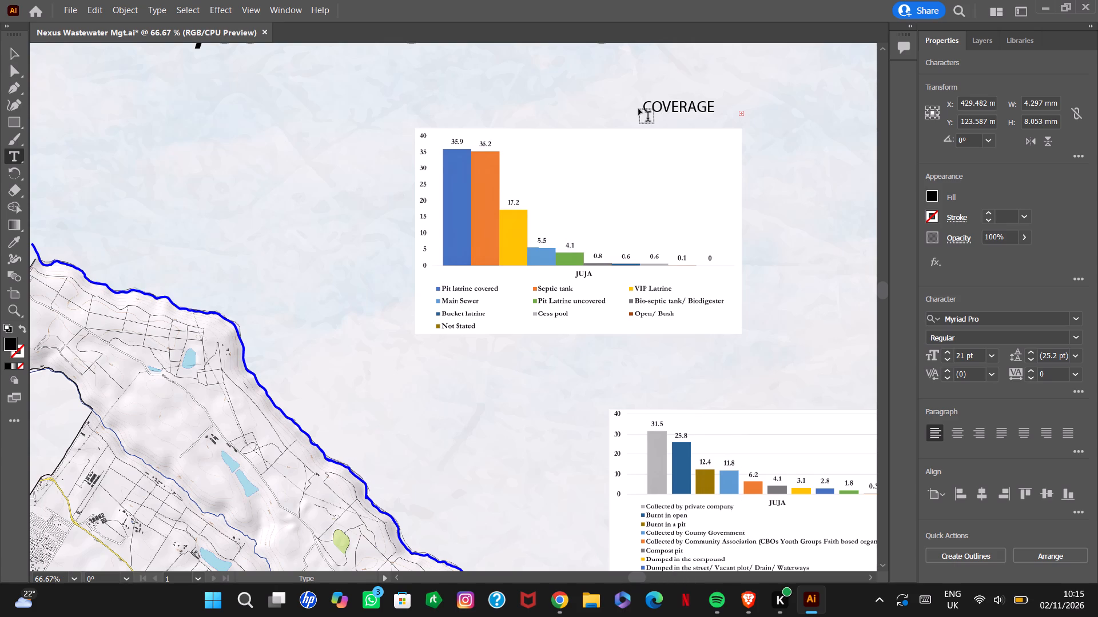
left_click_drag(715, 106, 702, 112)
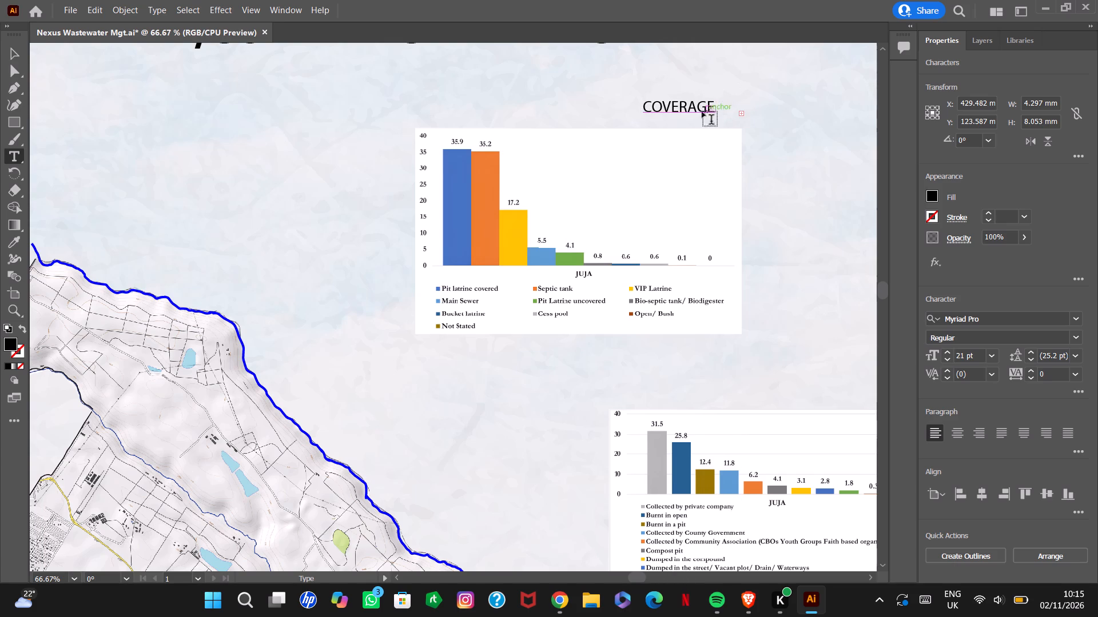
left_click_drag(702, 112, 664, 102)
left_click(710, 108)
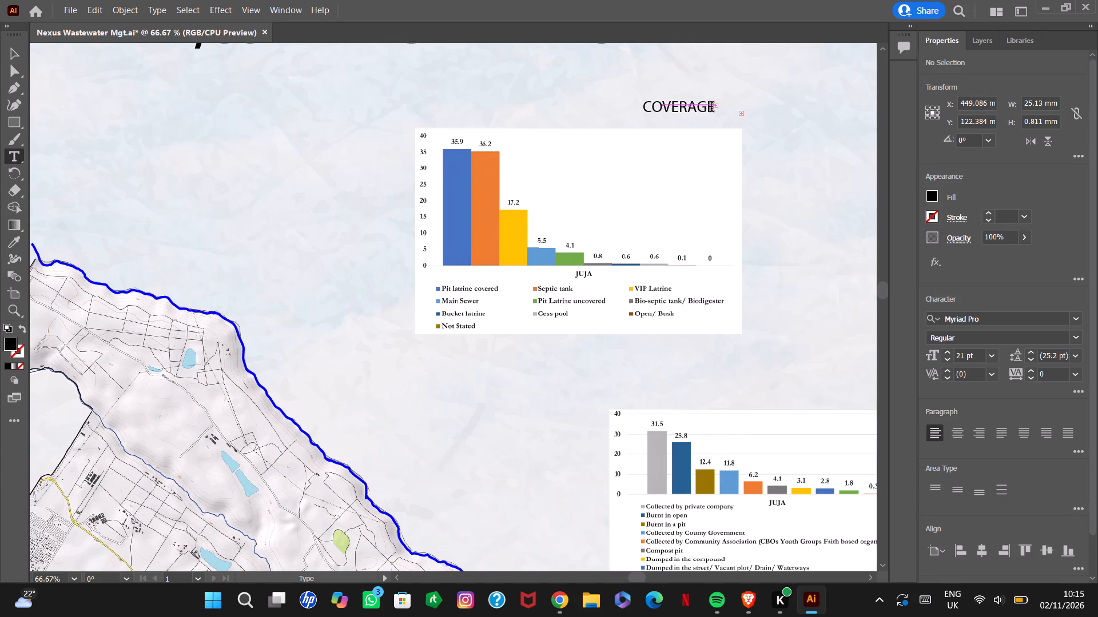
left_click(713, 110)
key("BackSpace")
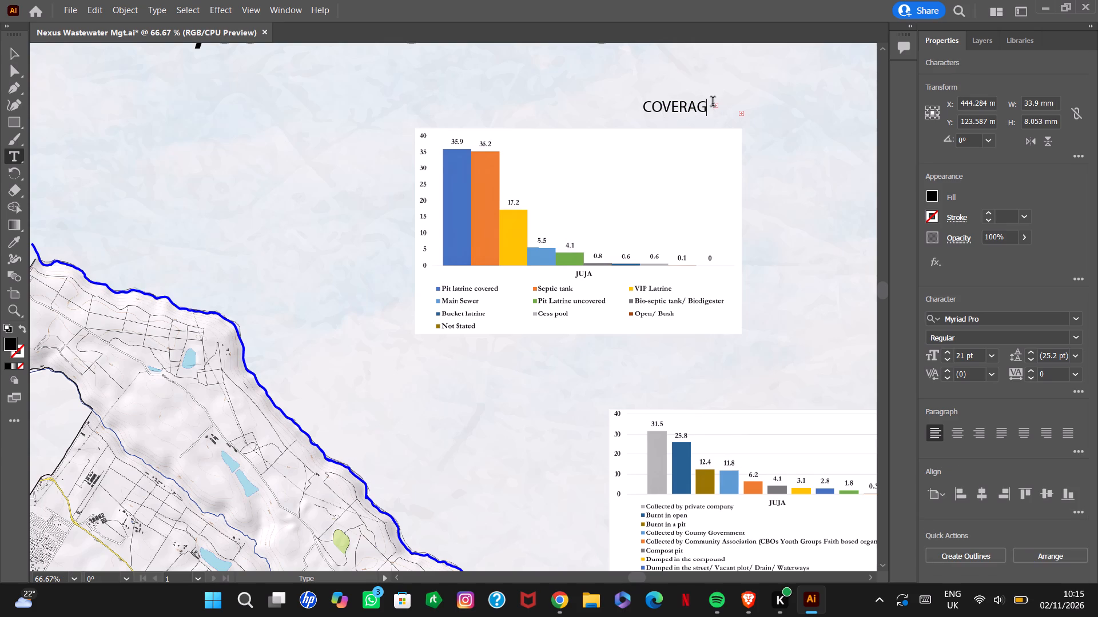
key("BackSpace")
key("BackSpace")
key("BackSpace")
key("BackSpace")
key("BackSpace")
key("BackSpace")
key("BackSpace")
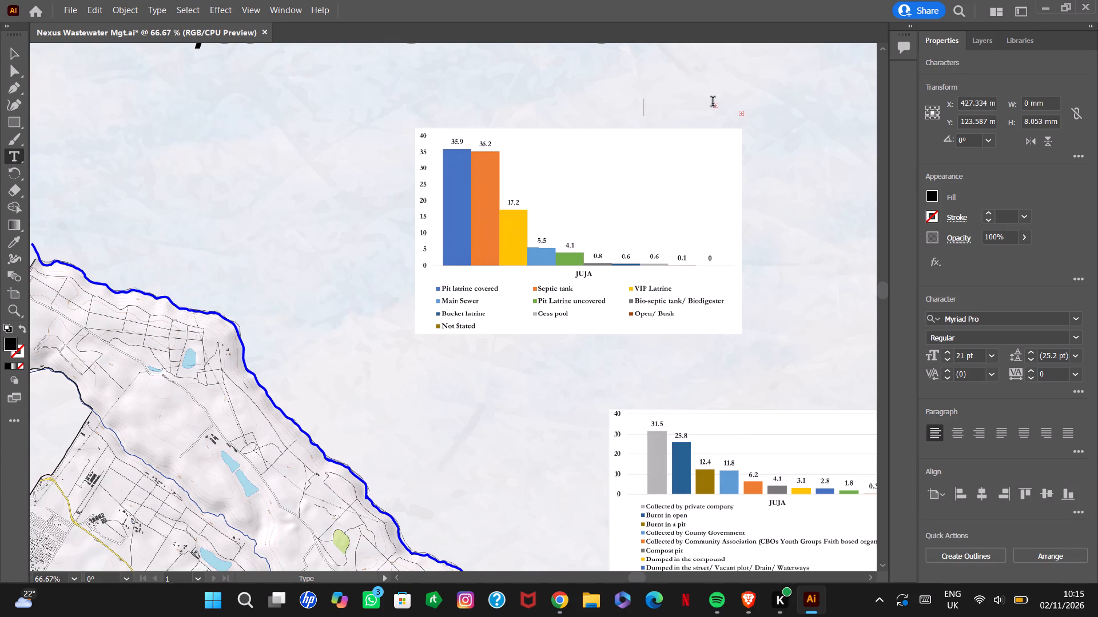
Enter "WASTE WATER MANAGEMENT MODE AND COVERAGE" as the title text above the latrine-type chart.
type("WASTE WATER")
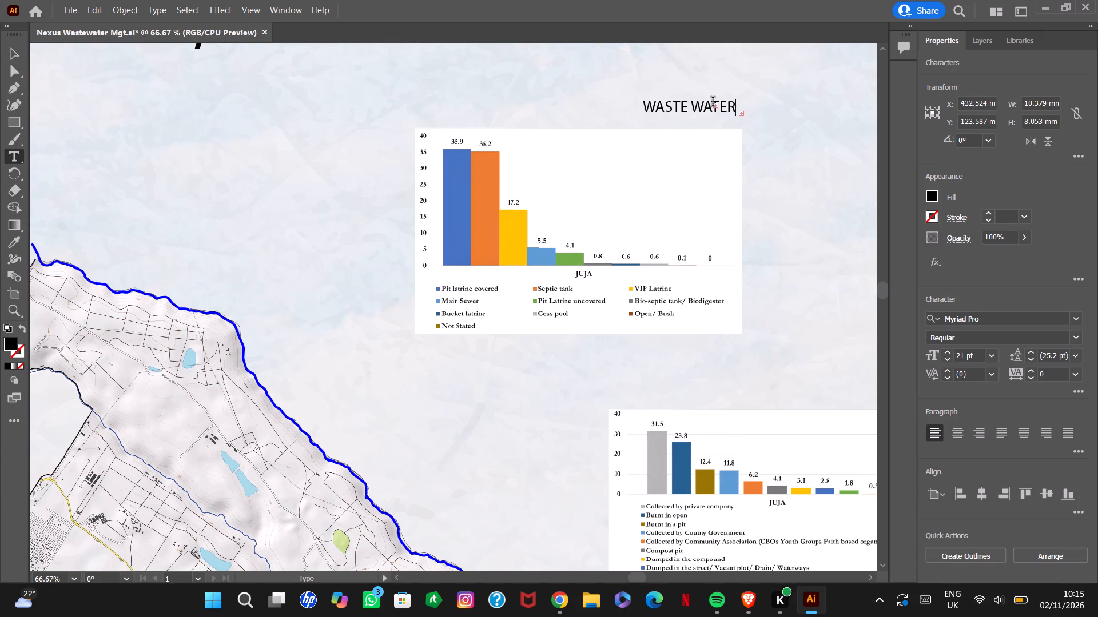
key("space")
type("MANAGEMENT")
key("space")
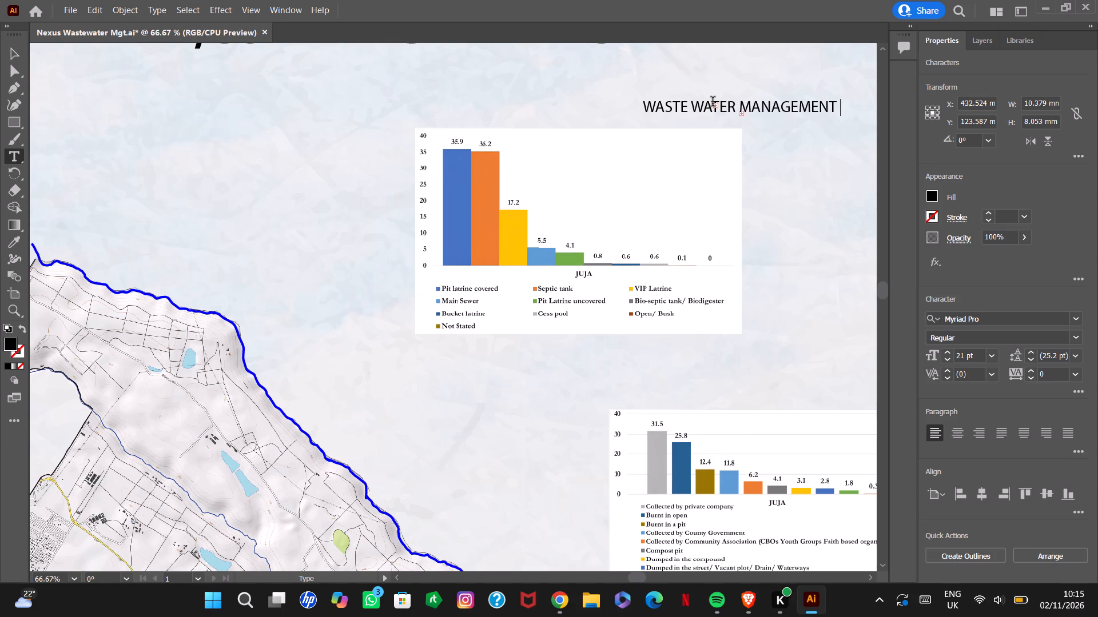
type("MODE")
key("space")
type("AND COVERAGE")
left_click_drag(643, 577, 651, 578)
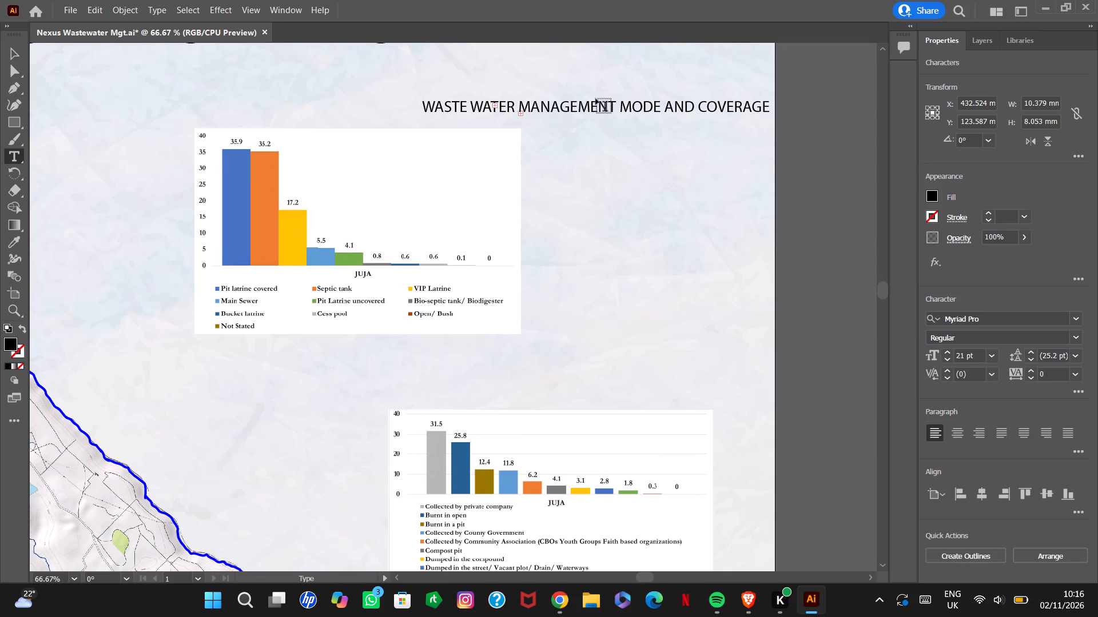
left_click(611, 163)
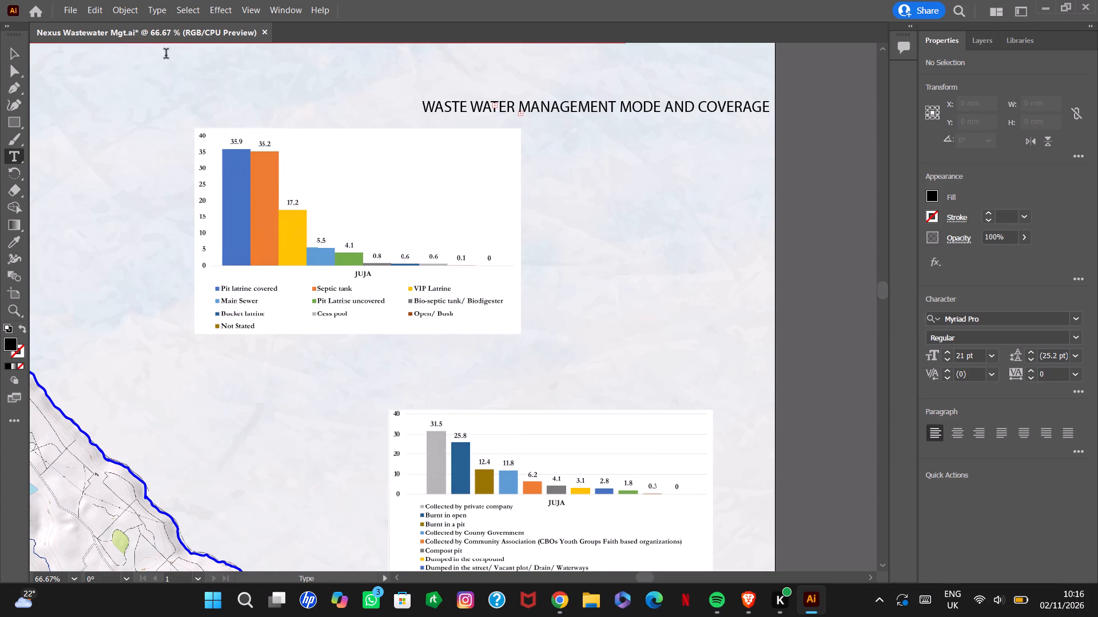
Try the paragraph alignment options on the latrine-type chart's title, ending on centred alignment.
left_click(423, 105)
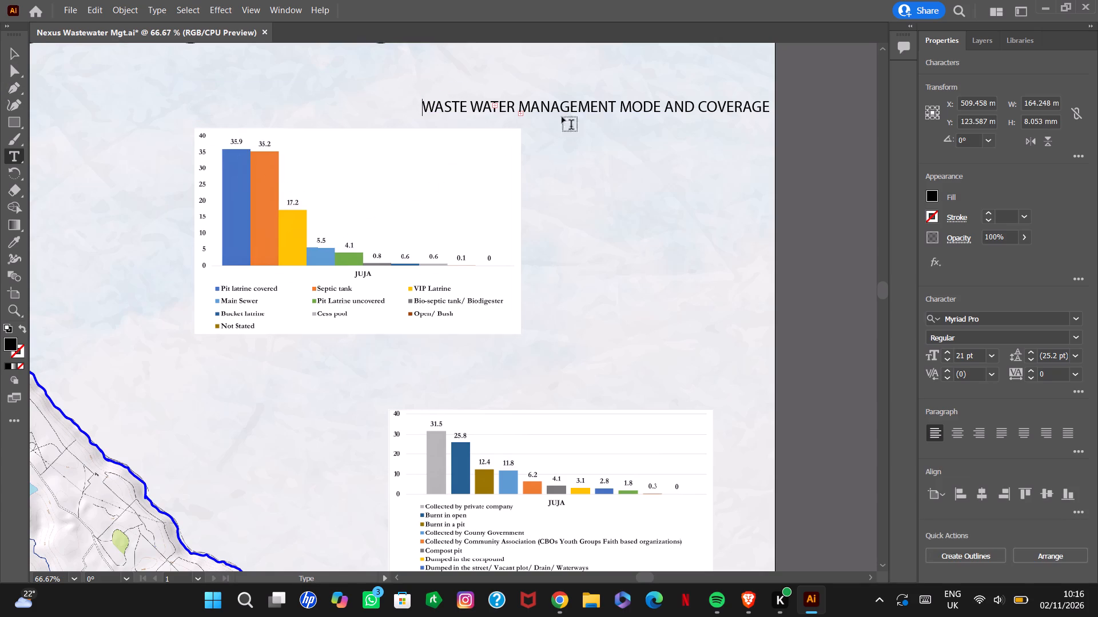
left_click(935, 435)
left_click(953, 433)
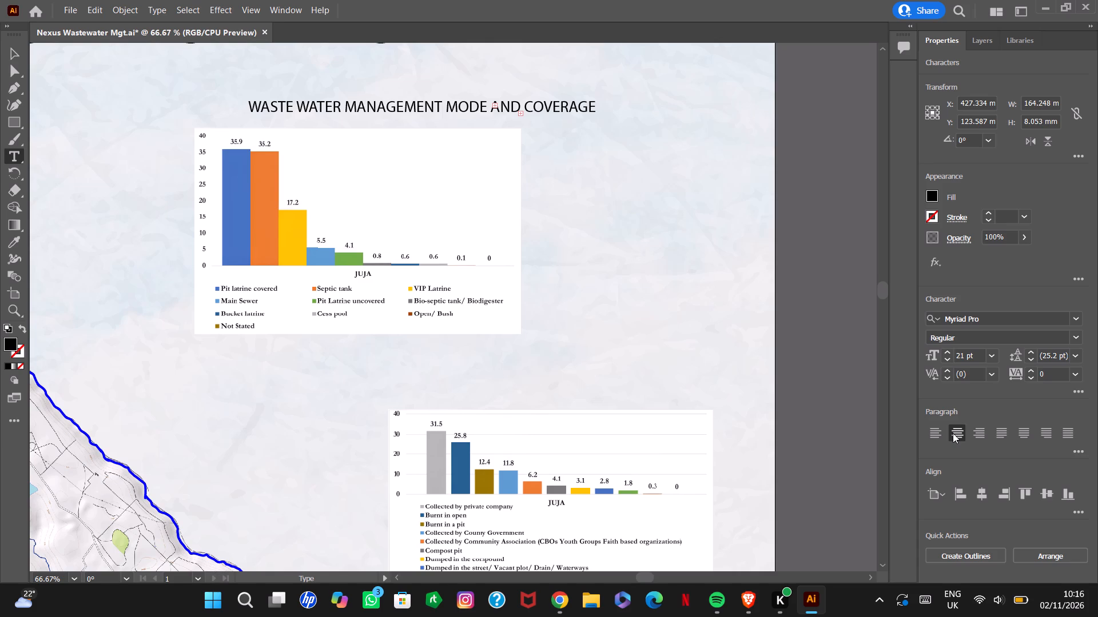
left_click(1001, 434)
left_click(1028, 432)
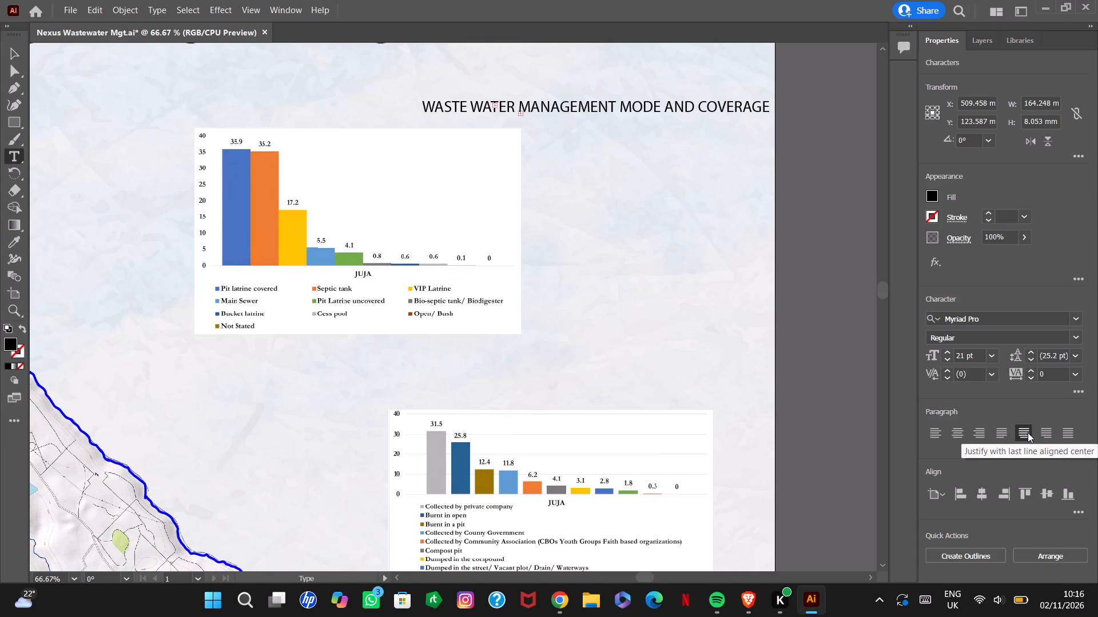
left_click(1045, 432)
left_click(1067, 437)
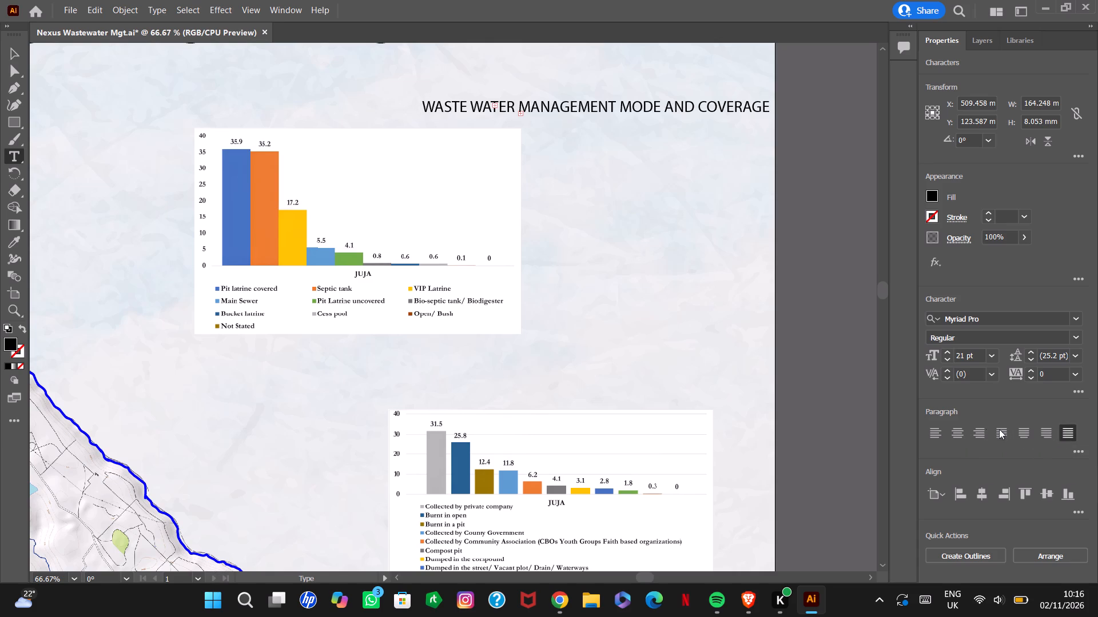
left_click(938, 434)
left_click(972, 438)
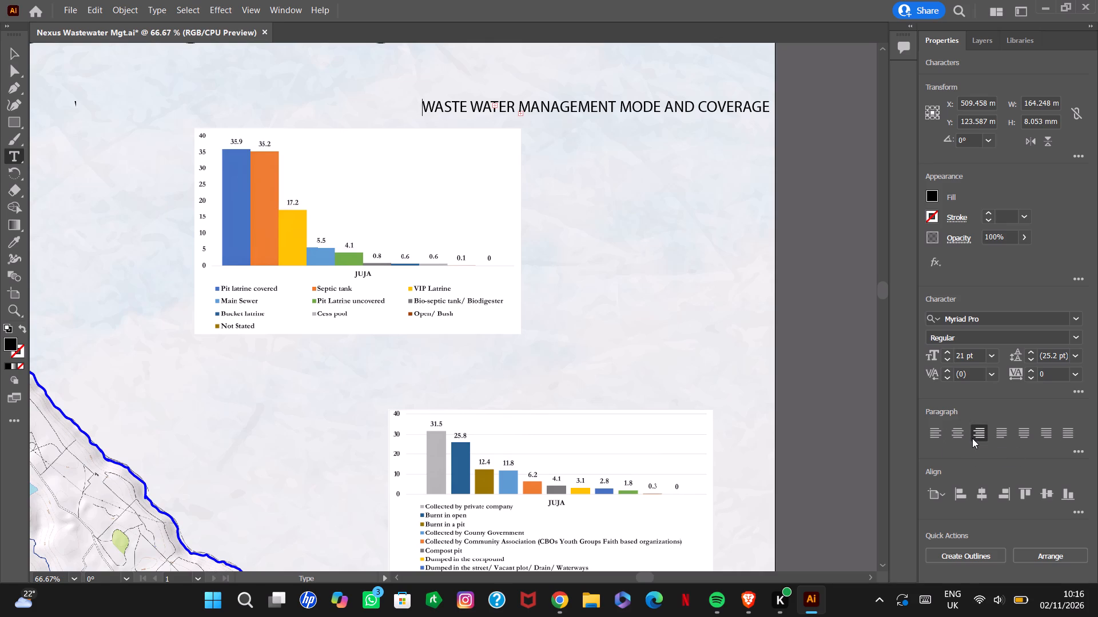
left_click(958, 434)
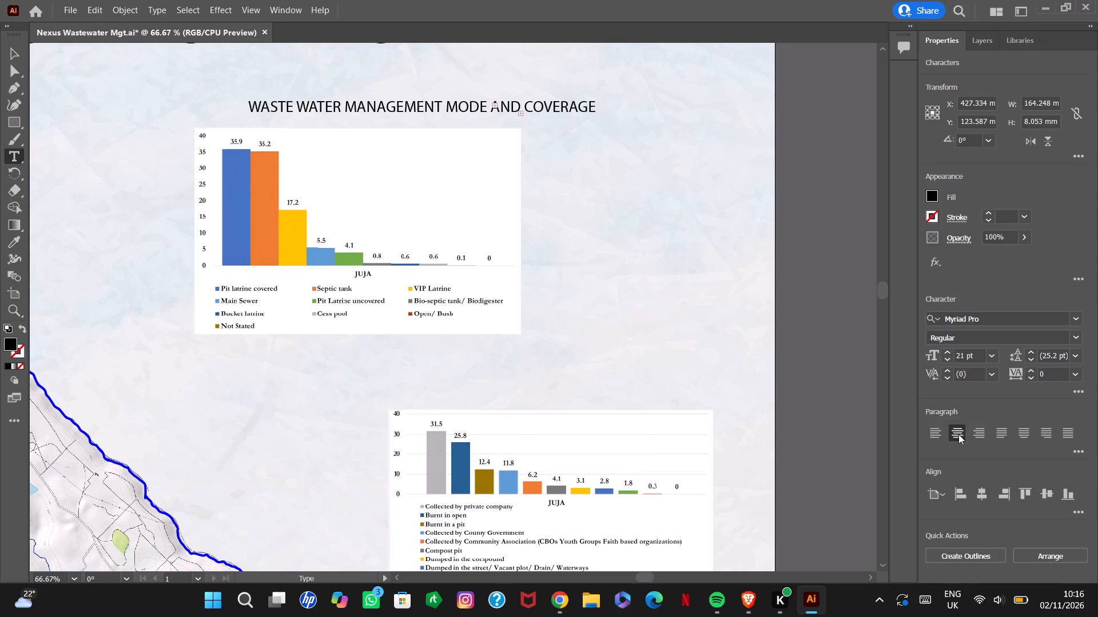
Move the title to sit roughly centred just above the latrine-type chart, at about X 399.6 mm, Y 125.7 mm.
left_click(13, 54)
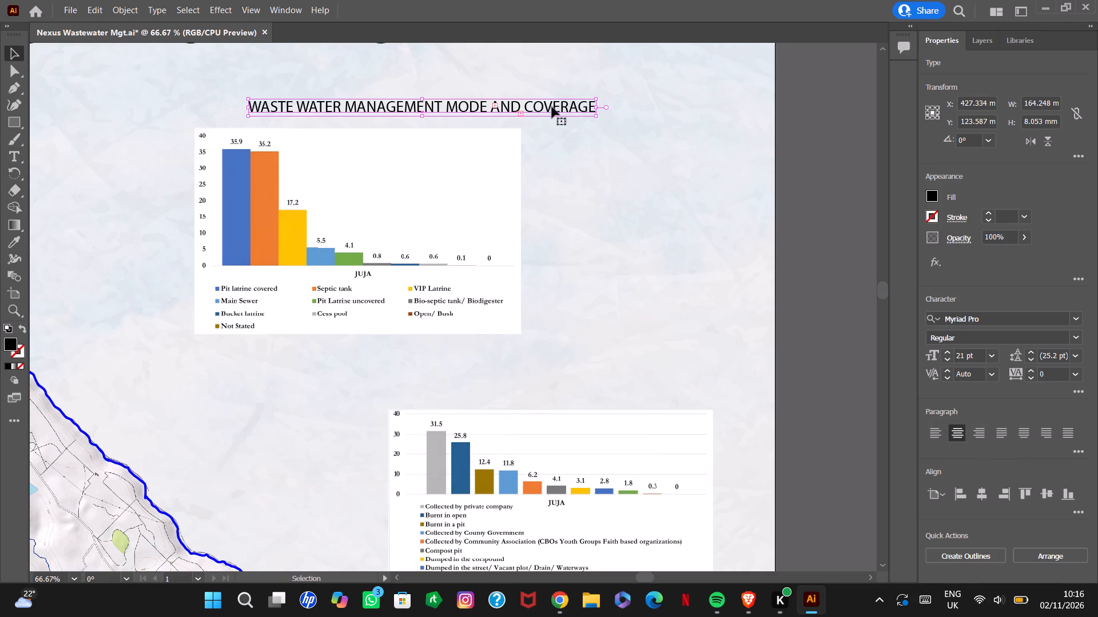
left_click_drag(456, 109, 436, 109)
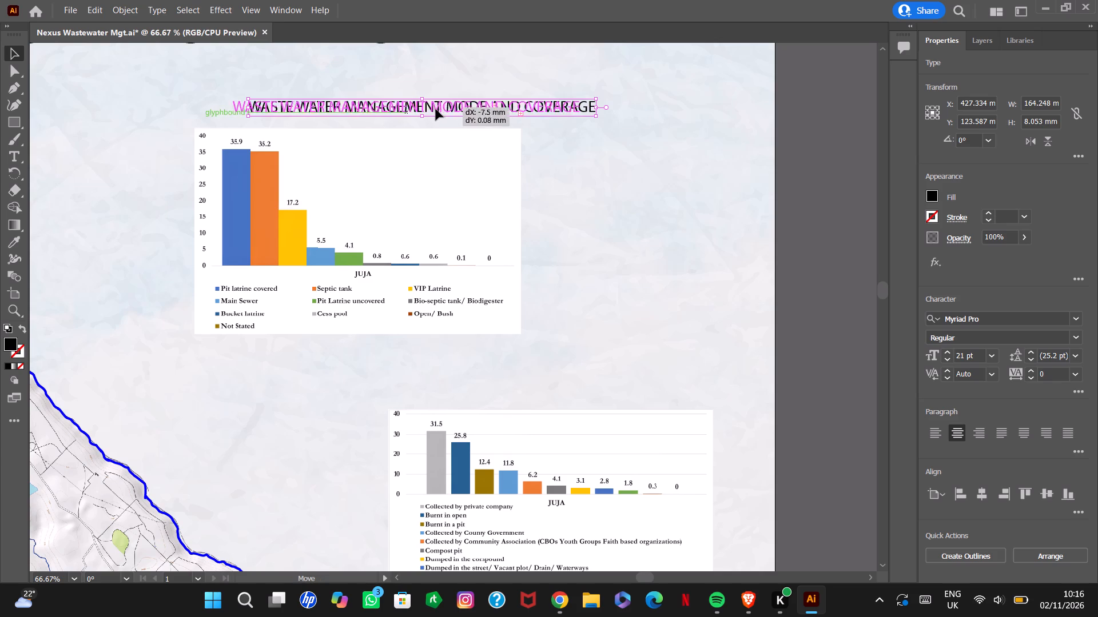
left_click_drag(436, 109, 396, 106)
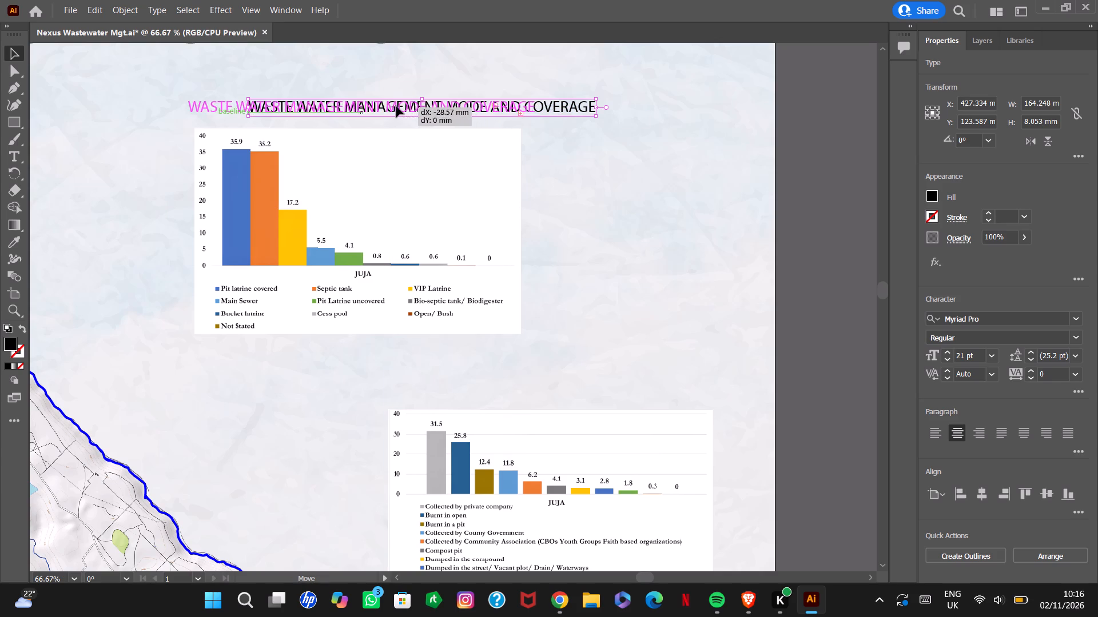
left_click_drag(396, 106, 401, 107)
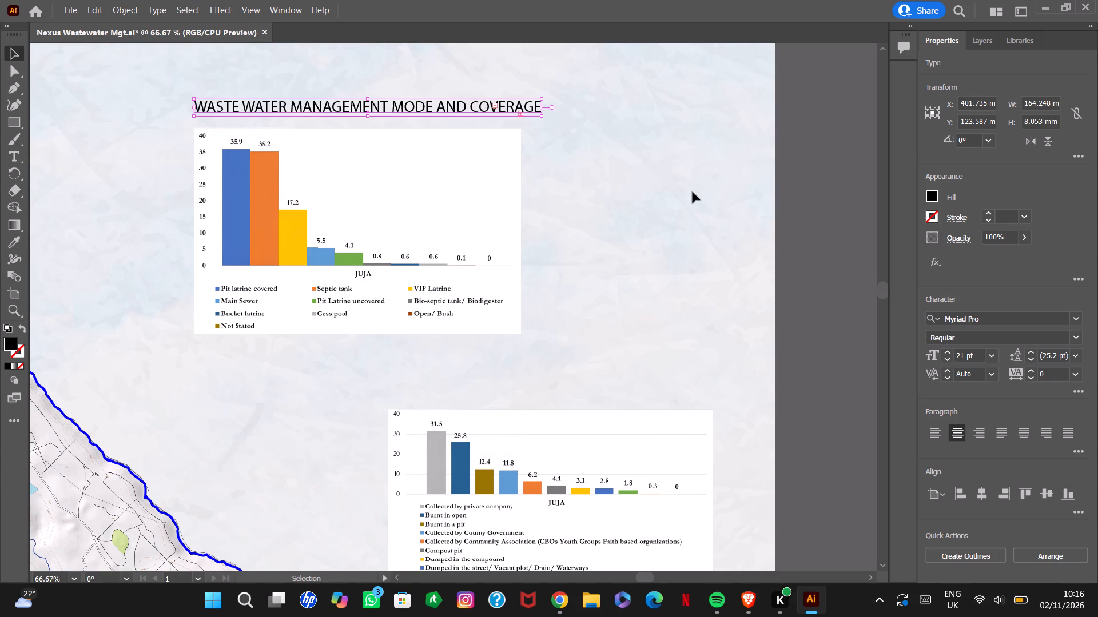
left_click(862, 203)
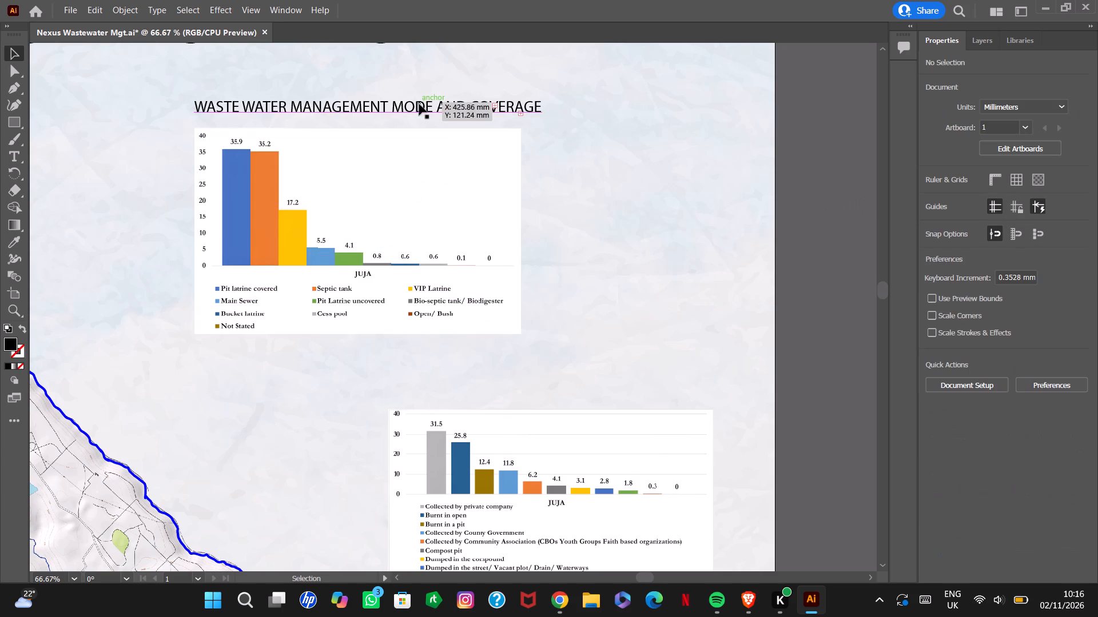
left_click_drag(419, 104, 412, 103)
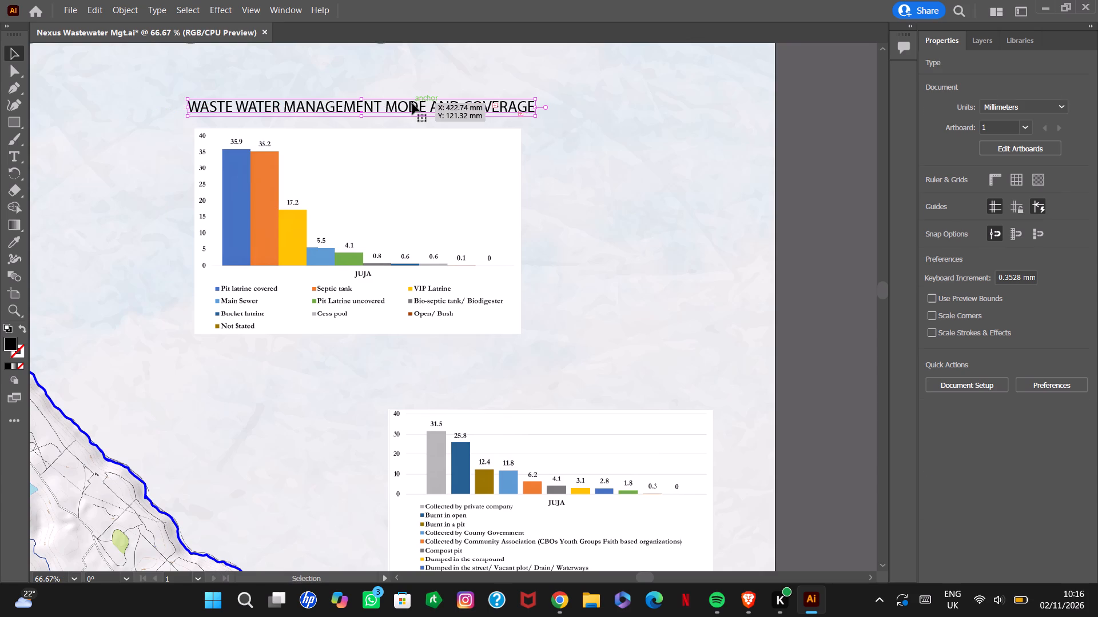
left_click(844, 194)
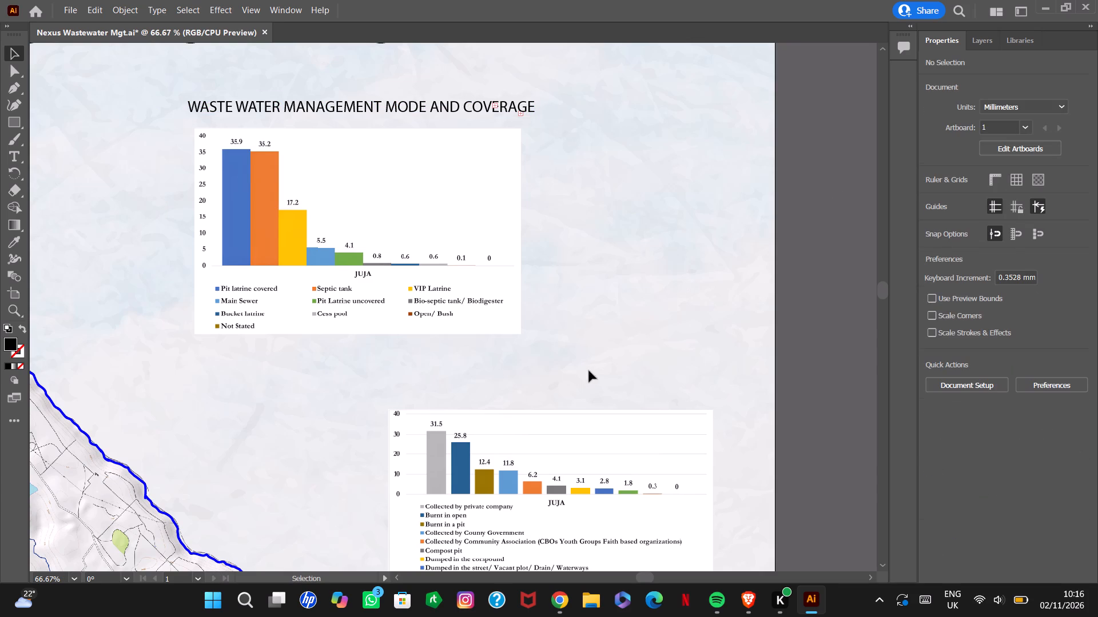
left_click(337, 110)
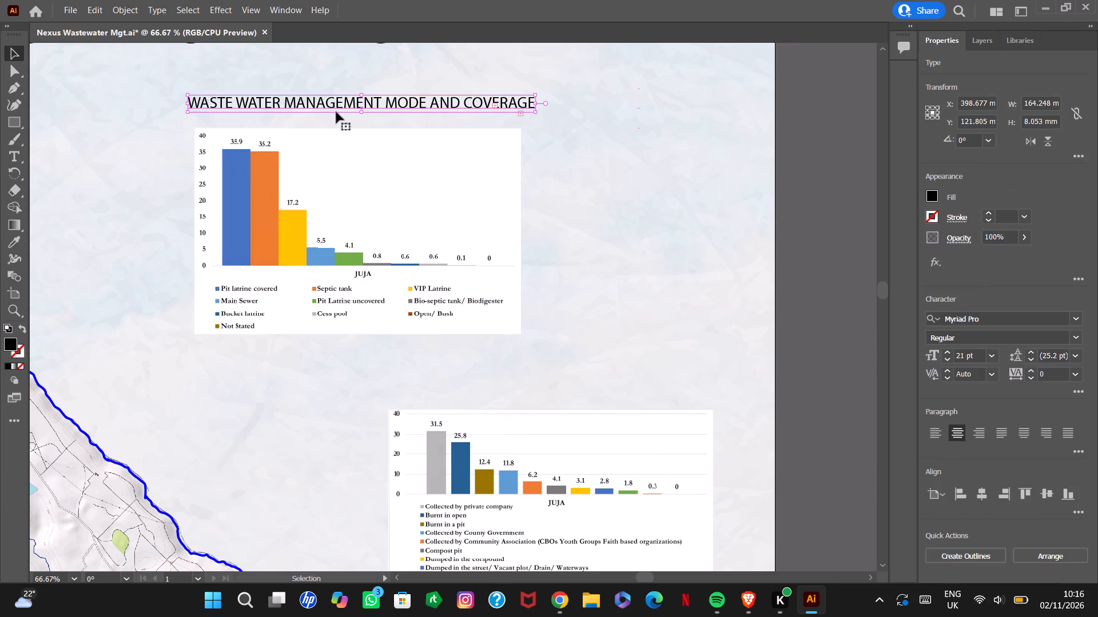
left_click_drag(333, 102, 336, 113)
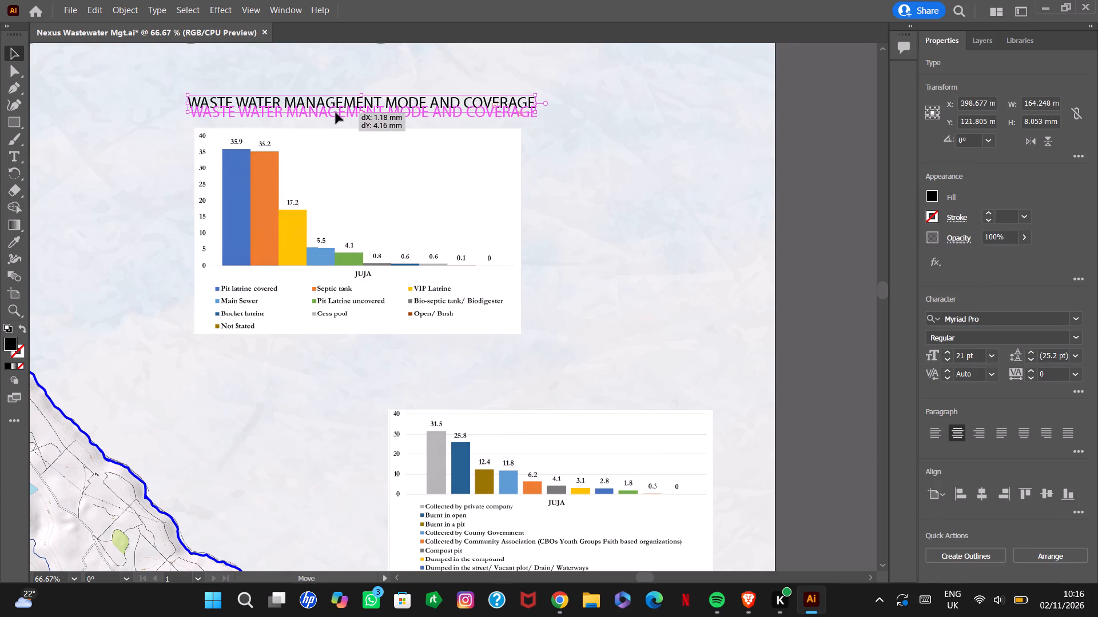
left_click_drag(336, 113, 335, 111)
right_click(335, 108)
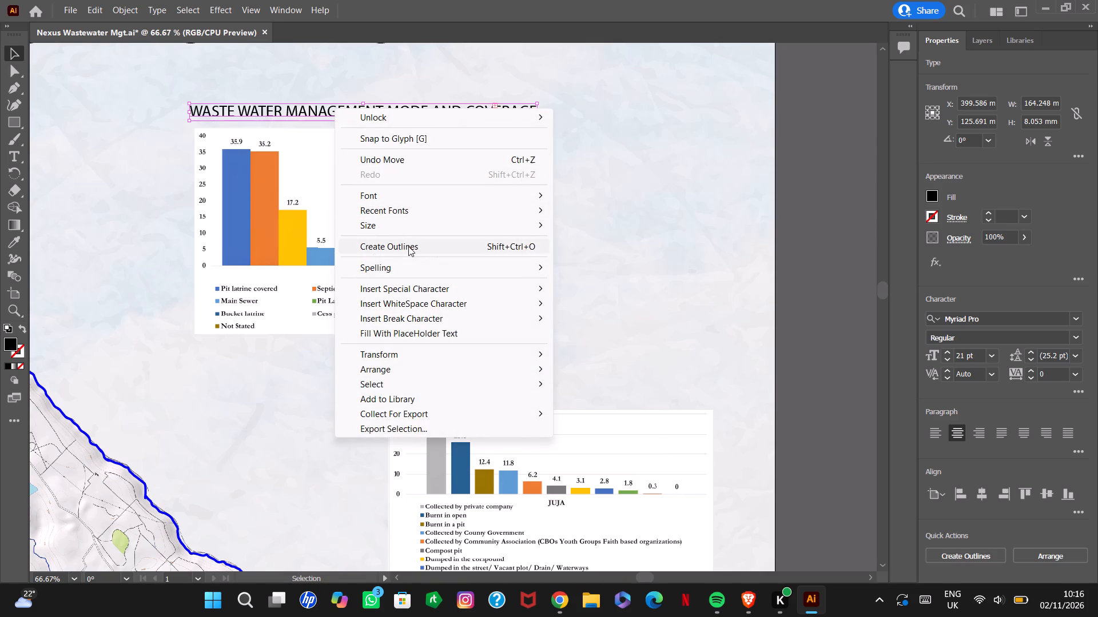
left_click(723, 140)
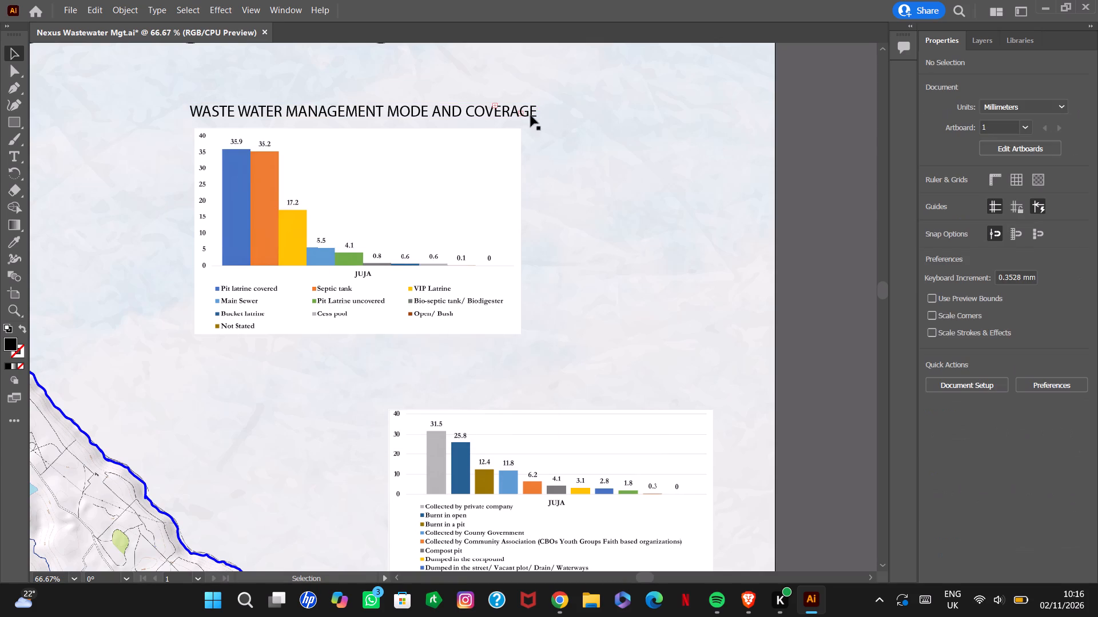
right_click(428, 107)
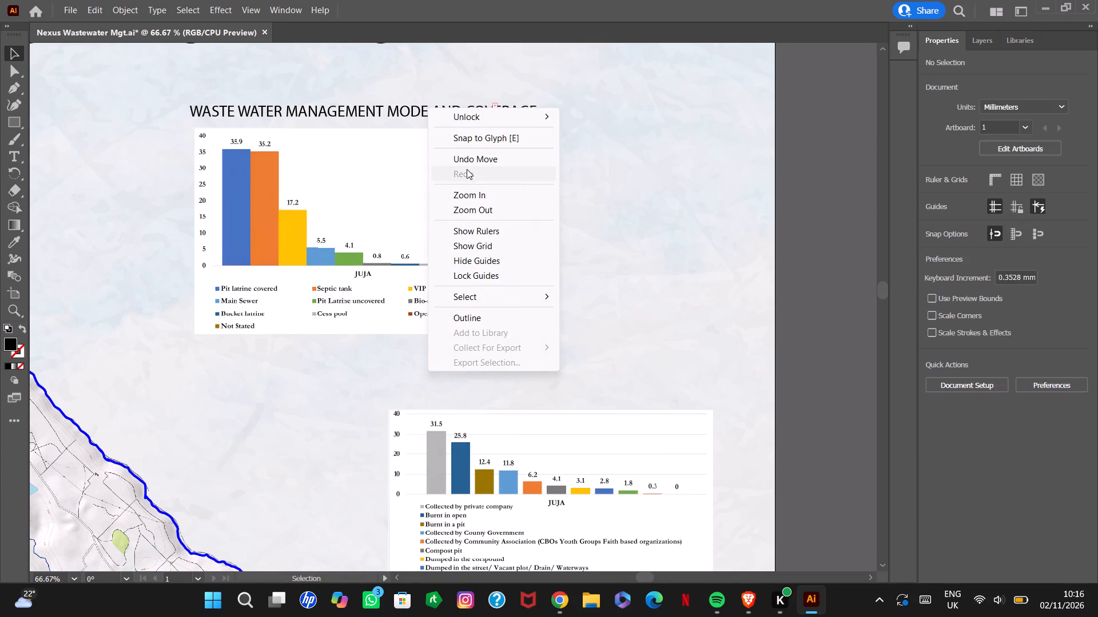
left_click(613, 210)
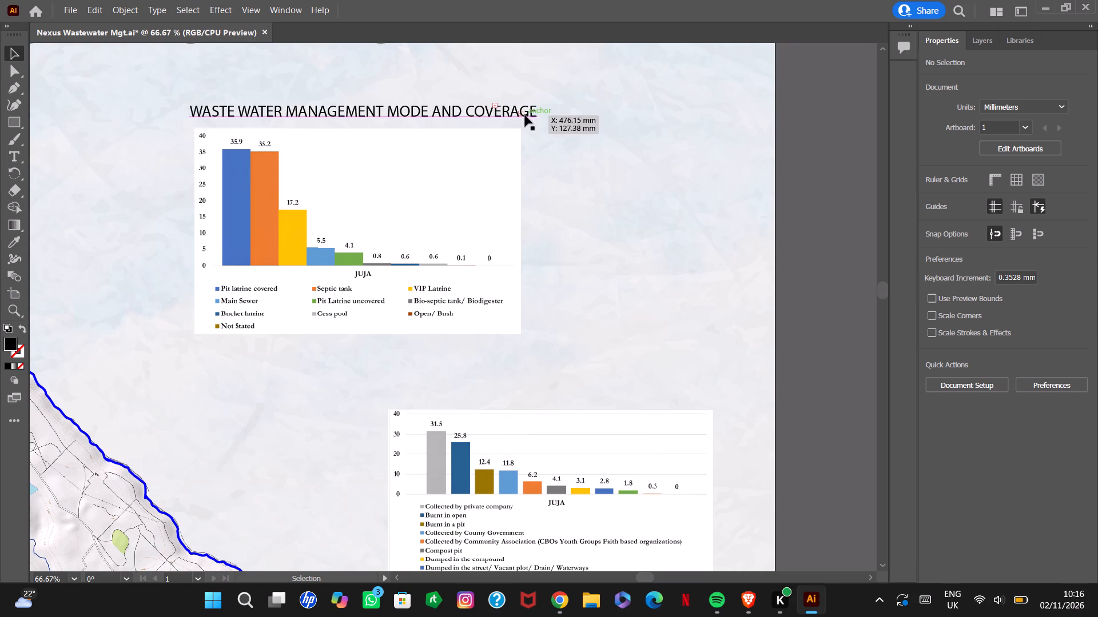
Duplicate the latrine-type chart's title and place the copy just above the solid waste chart, at about X 489.8 mm, Y 257.3 mm.
left_click(525, 115)
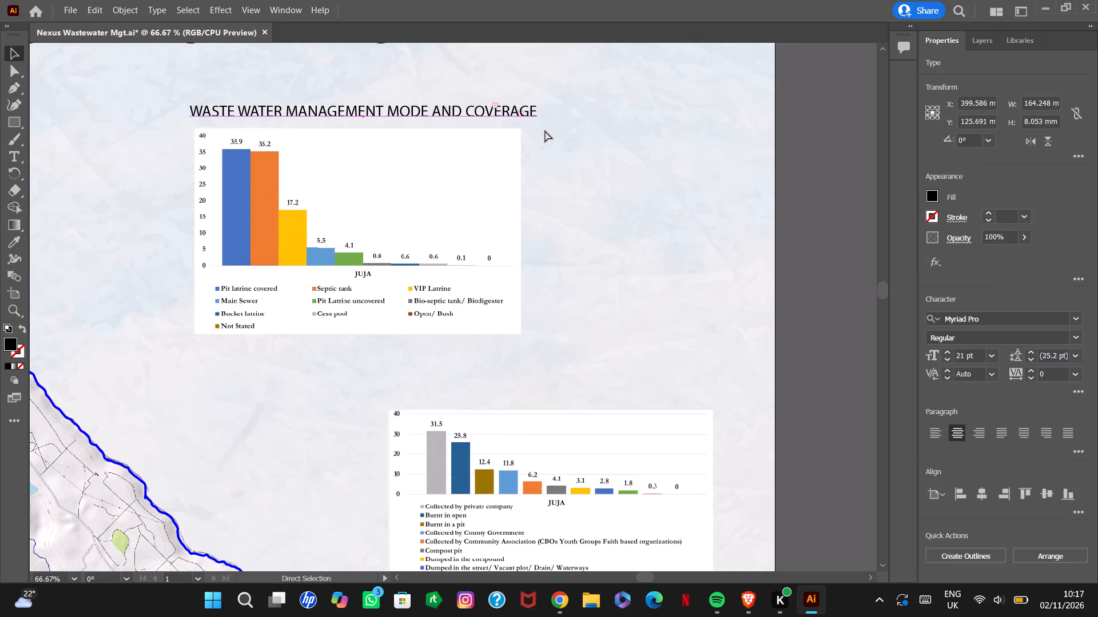
key("ctrl+c")
key("ctrl+v")
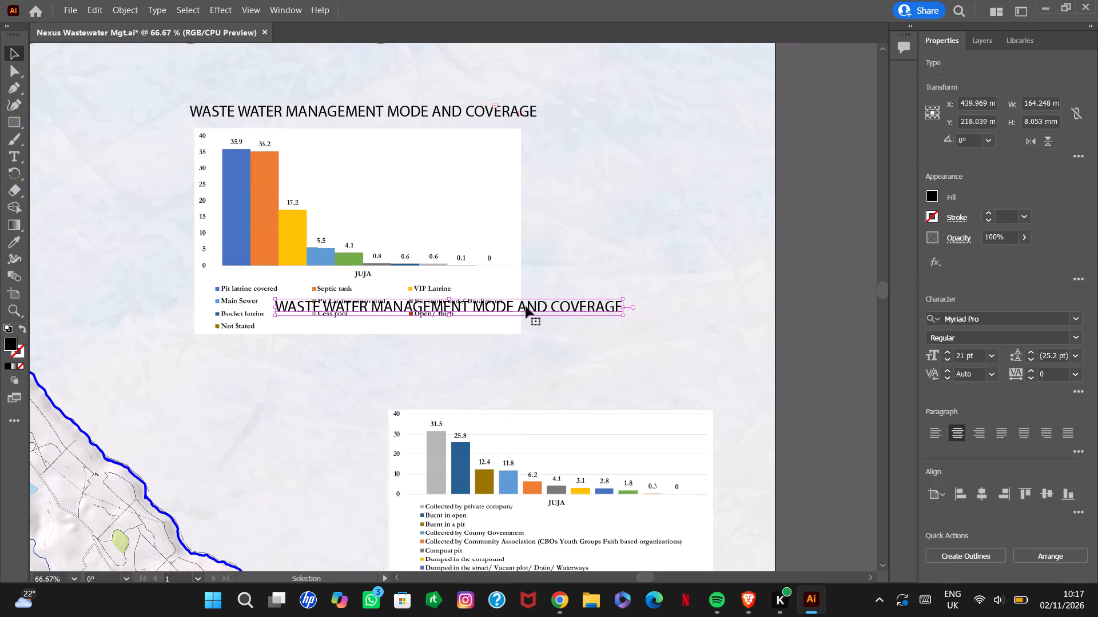
left_click_drag(527, 306, 627, 390)
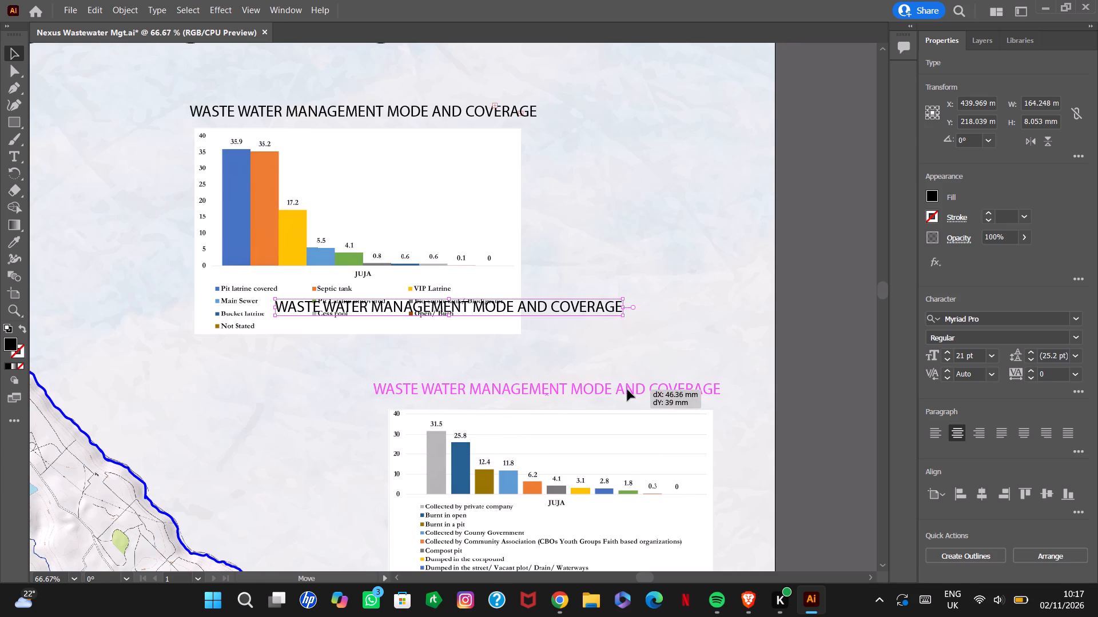
left_click_drag(627, 390, 631, 390)
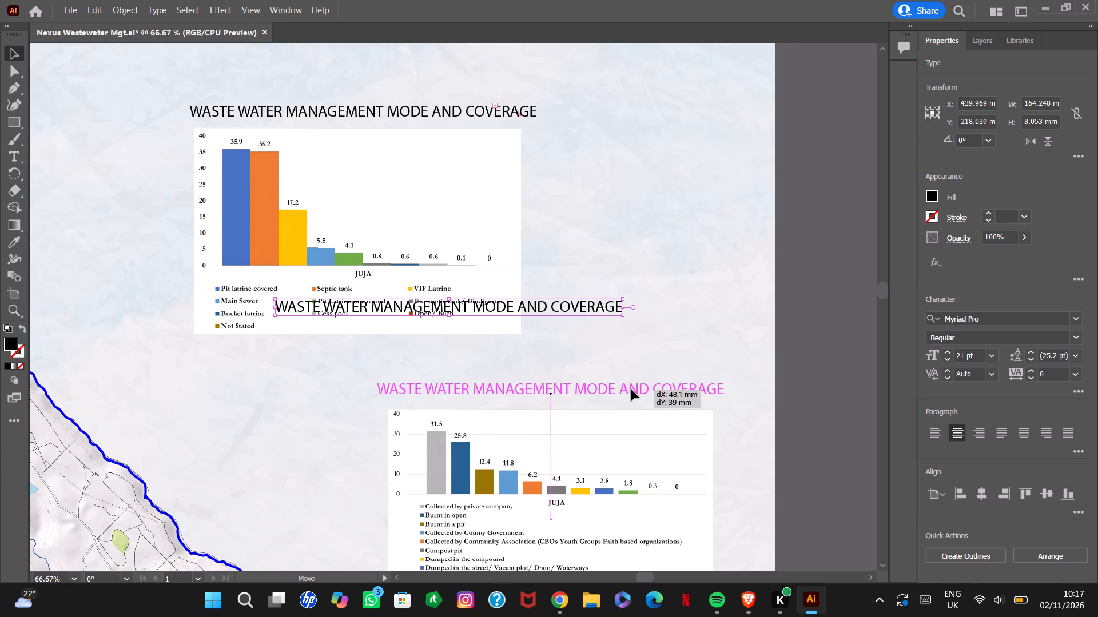
left_click_drag(631, 390, 634, 389)
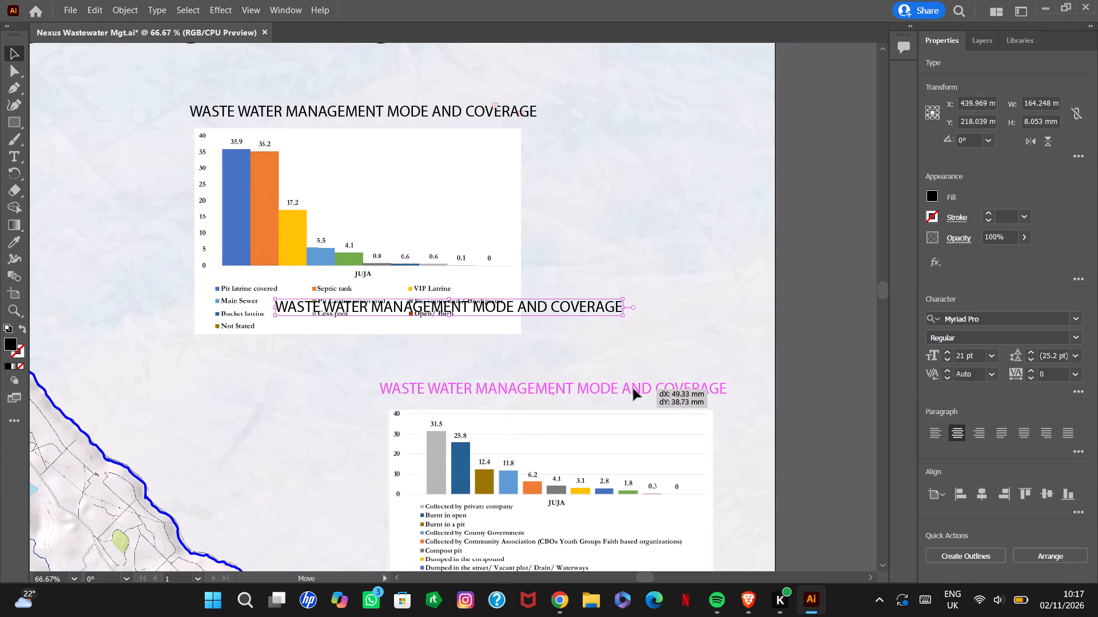
left_click_drag(634, 389, 635, 390)
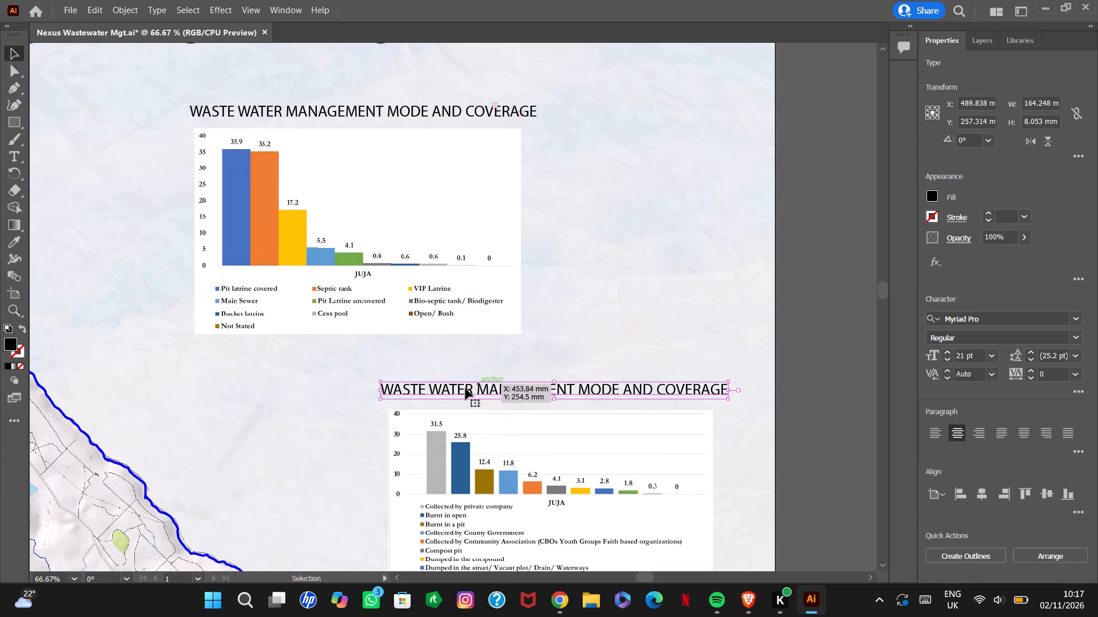
Replace the first word of the solid waste chart's title with "SOLID".
left_click(431, 390)
double_click(424, 389)
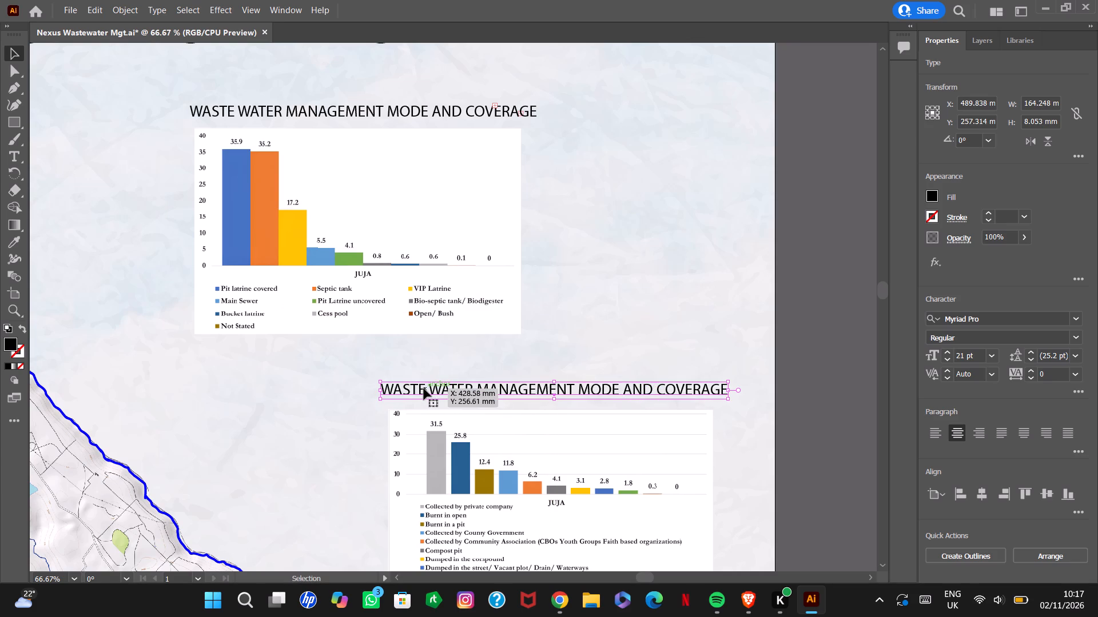
key("BackSpace")
key("BackSpace")
key("BackSpace")
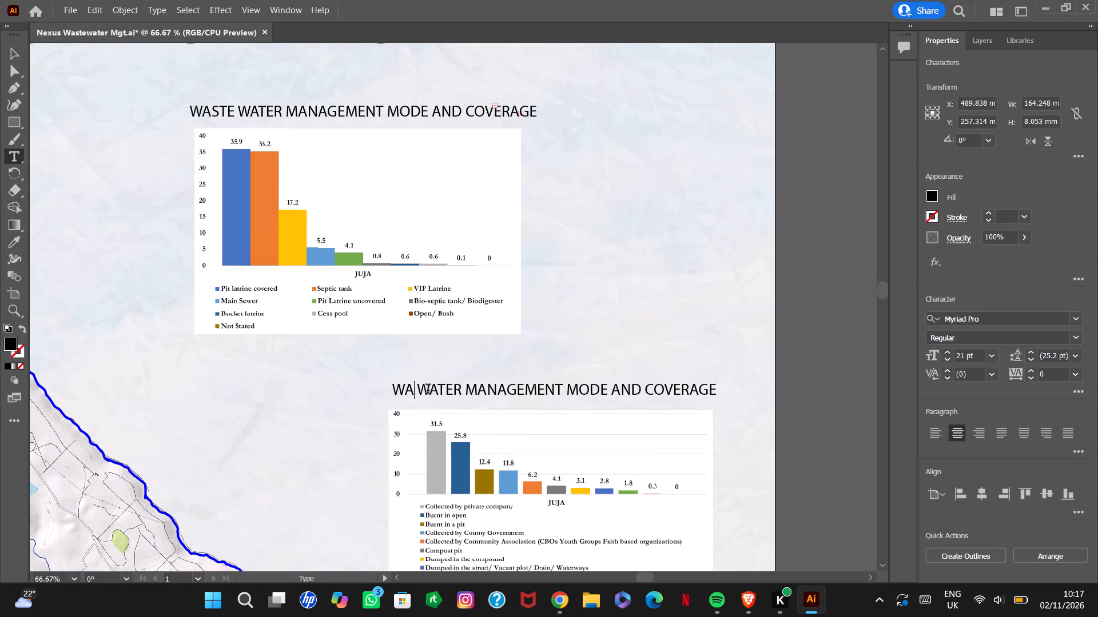
key("BackSpace")
key("BackSpace")
type("SOLID")
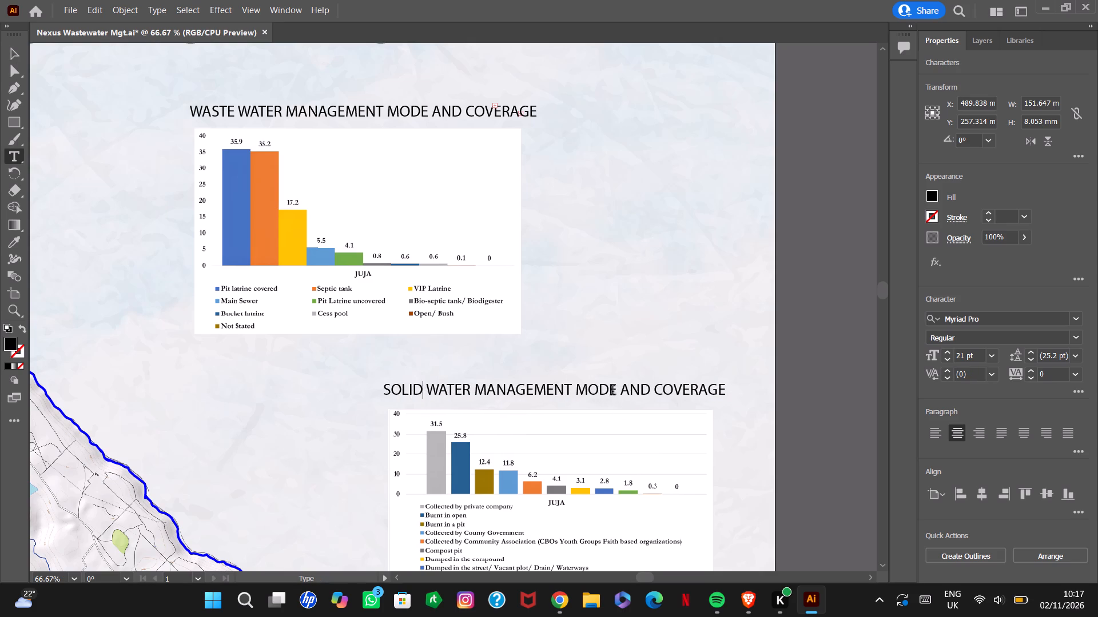
Change "MODE" to "MODES" in the titles of both charts.
left_click(617, 391)
key("s")
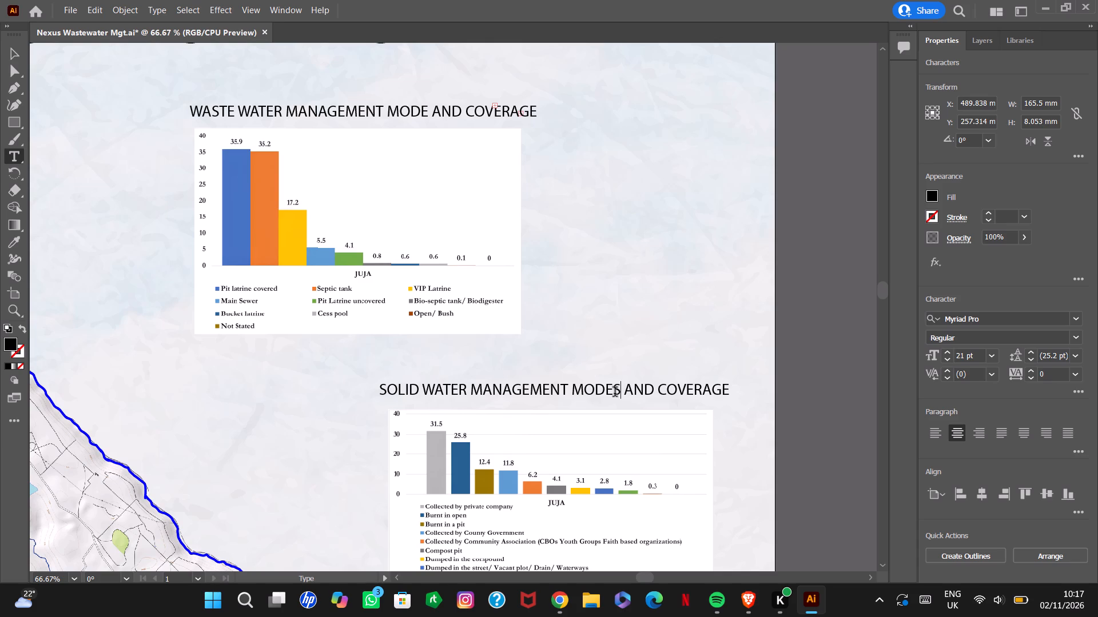
left_click(429, 111)
key("s")
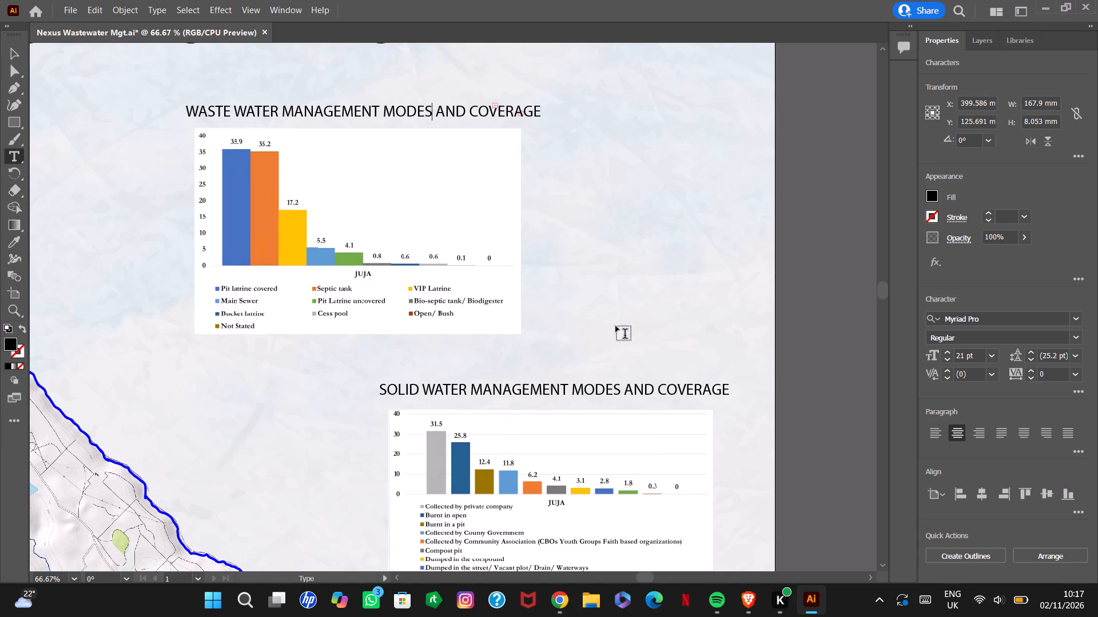
left_click(801, 401)
left_click(20, 46)
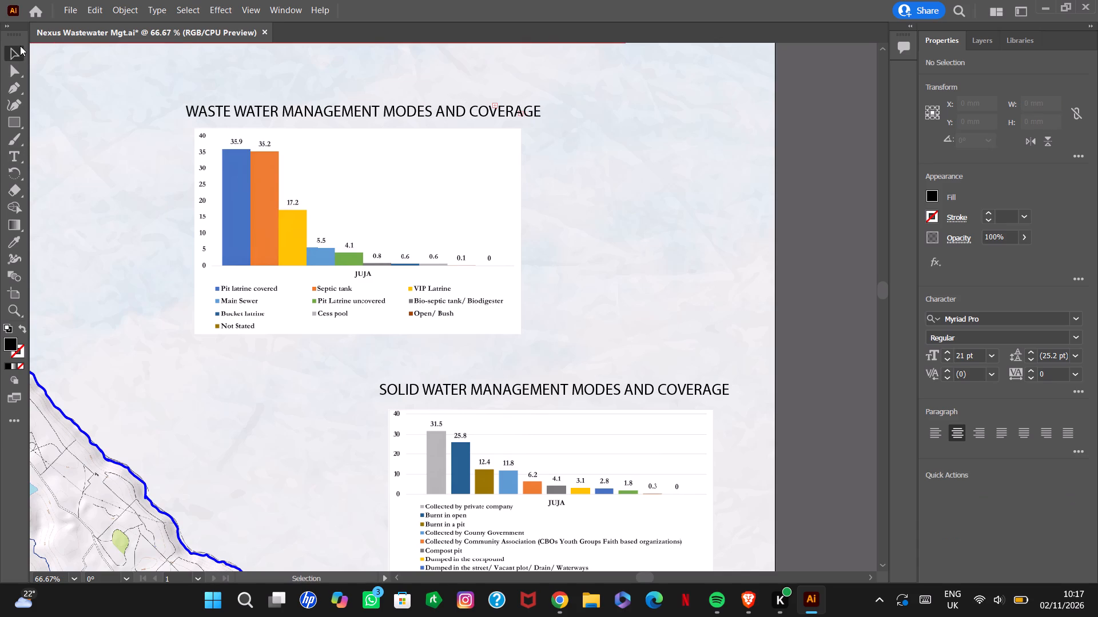
Examine the overall layout of the plan sheet, including the map, both titled charts and the remaining empty space.
scroll(495, 325, "down", 2, "alt")
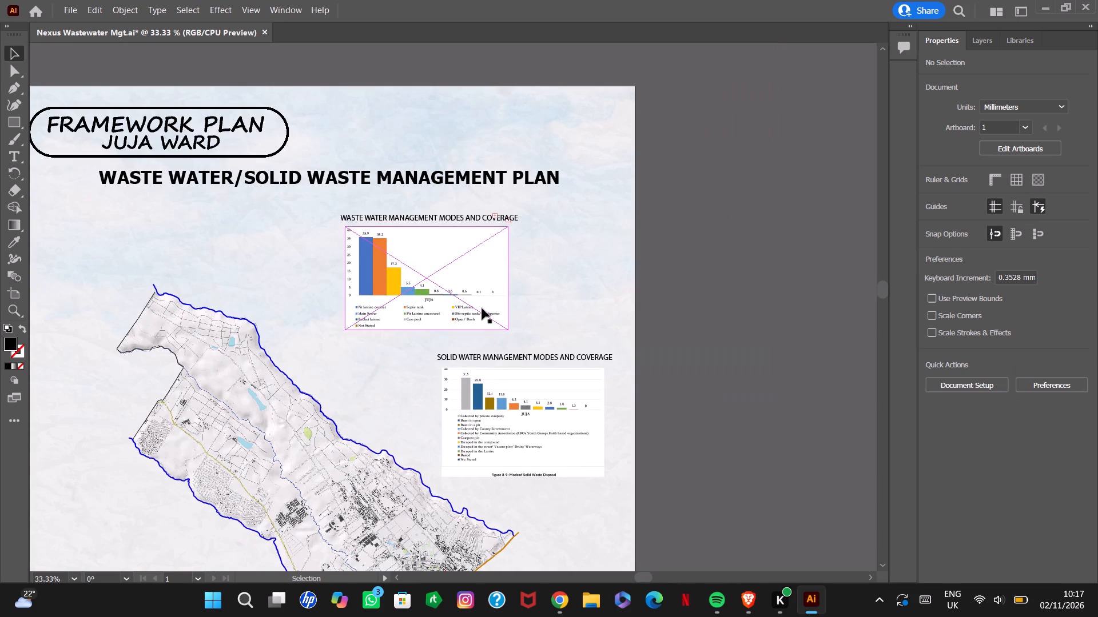
left_click(778, 273)
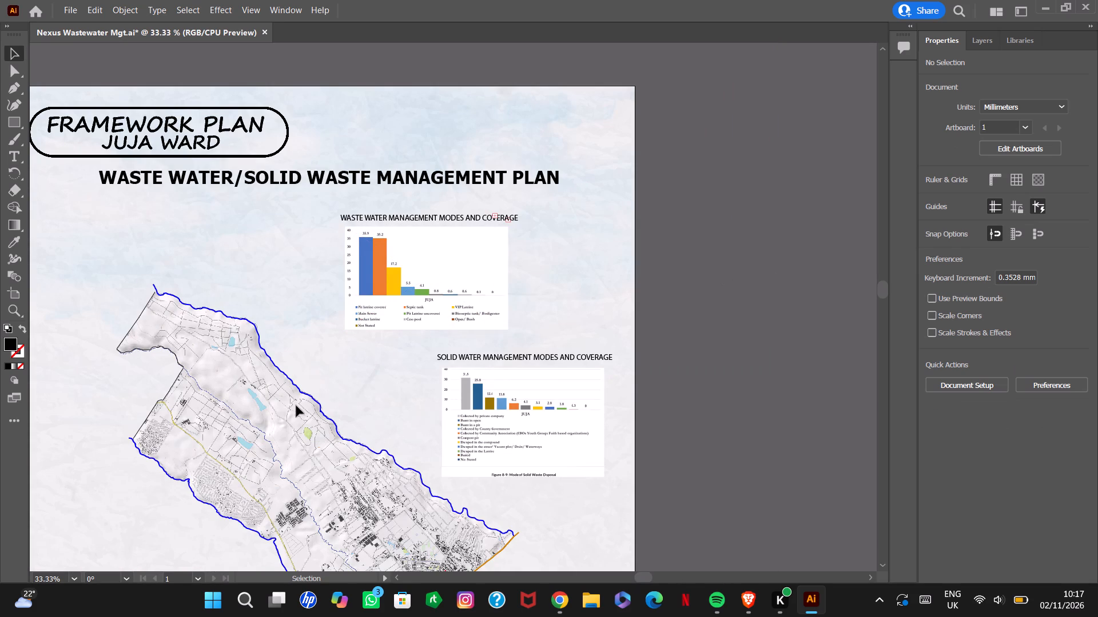
scroll(299, 383, "down", 6, "alt")
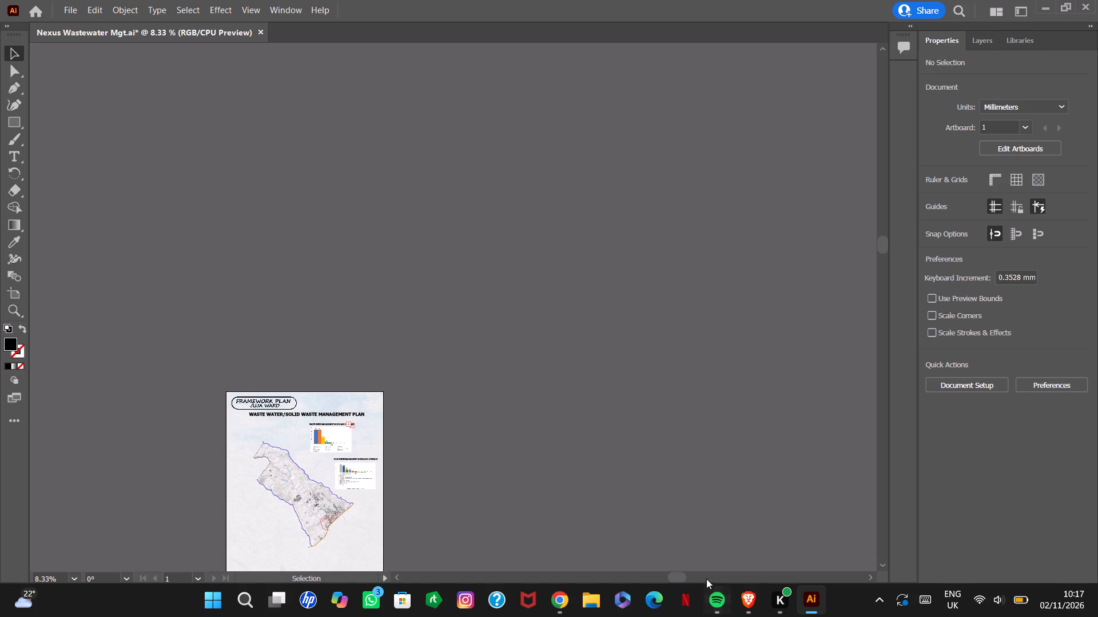
left_click_drag(682, 578, 647, 586)
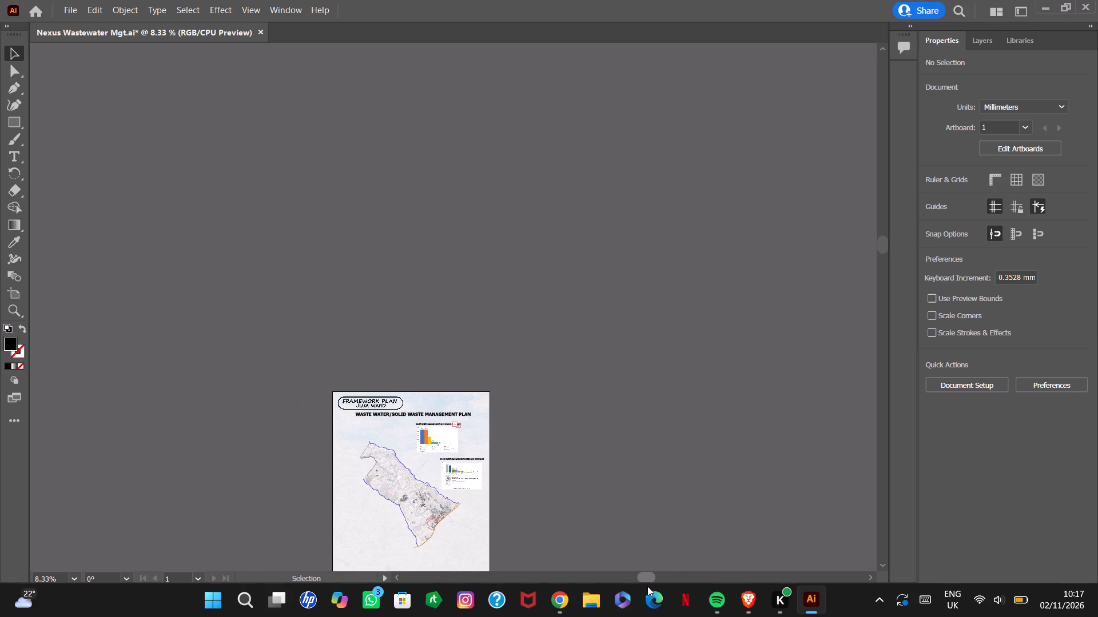
left_click_drag(647, 586, 644, 589)
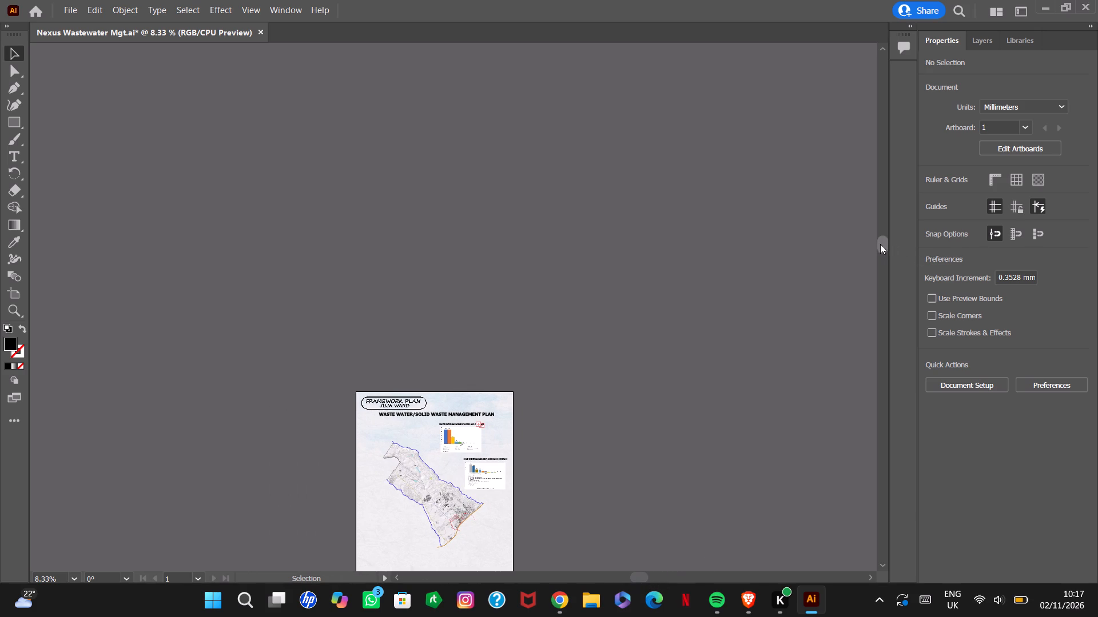
left_click_drag(880, 243, 881, 294)
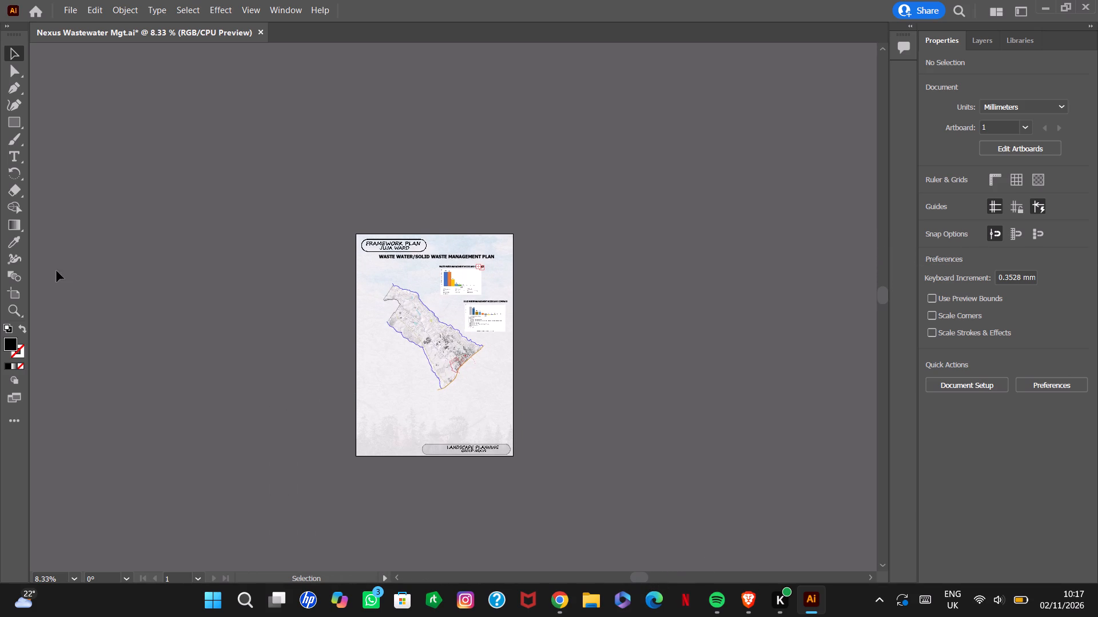
scroll(478, 322, "up", 3, "alt")
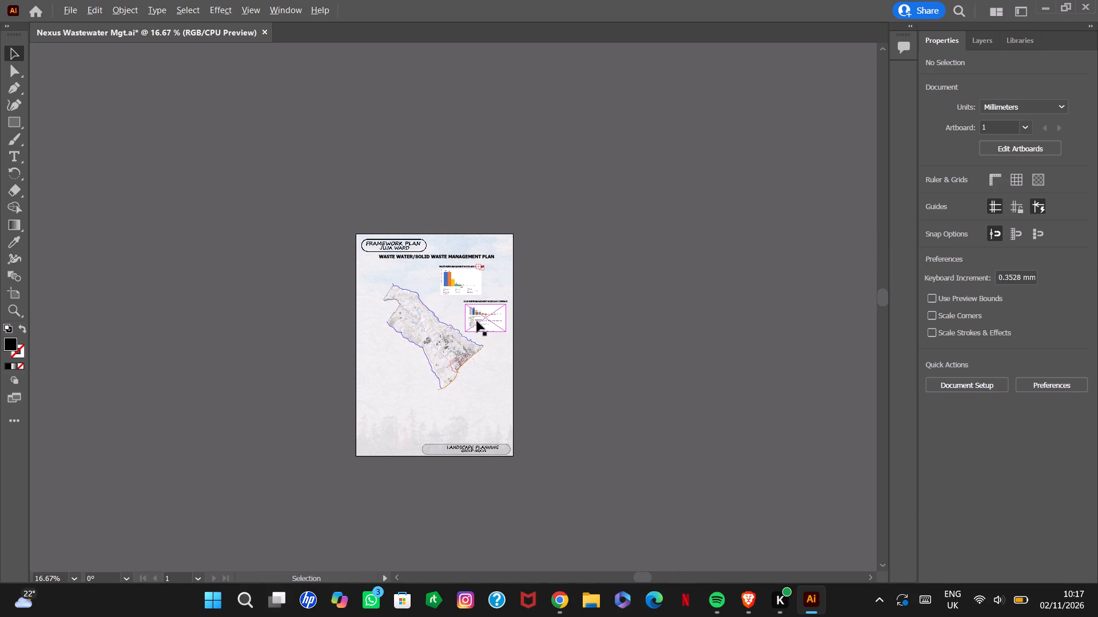
scroll(459, 275, "up", 3, "alt")
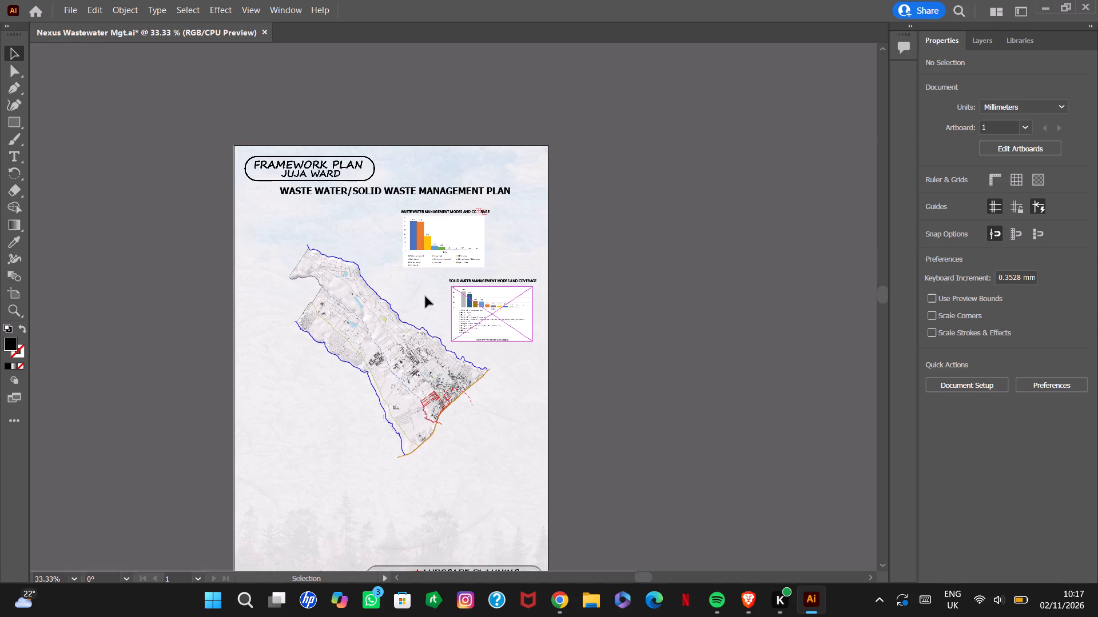
scroll(363, 297, "down", 15)
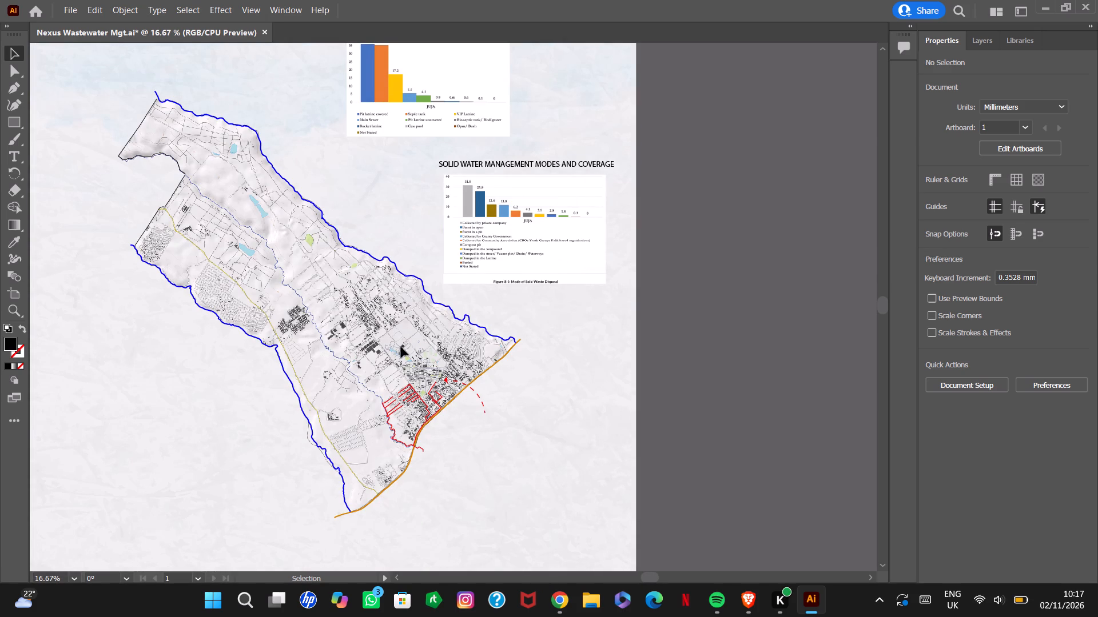
scroll(410, 358, "down", 12, "alt")
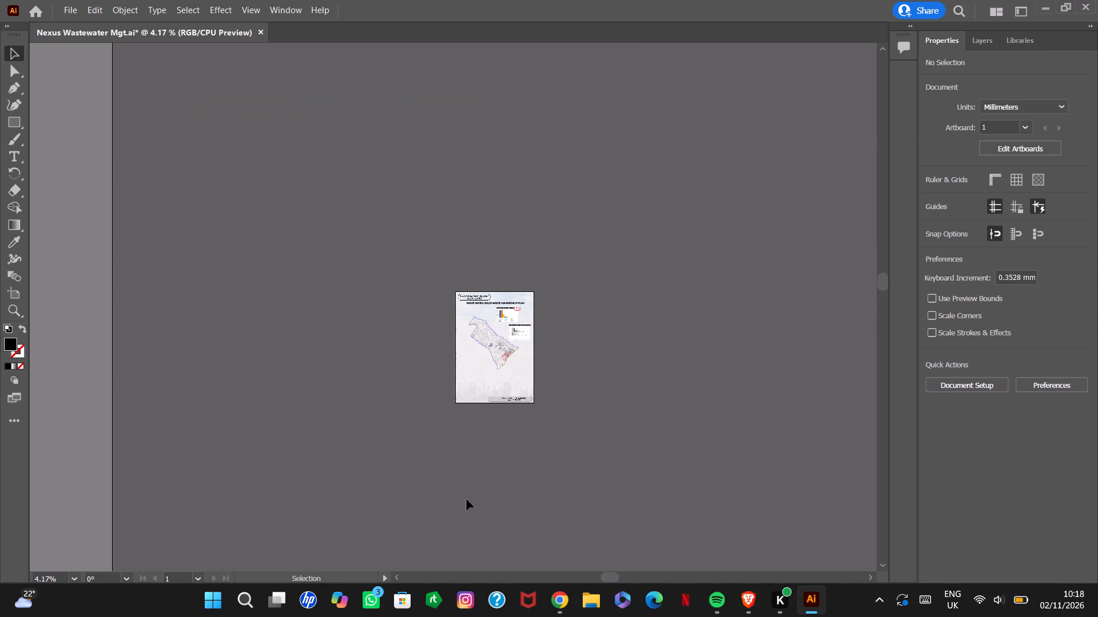
scroll(495, 351, "up", 4, "alt")
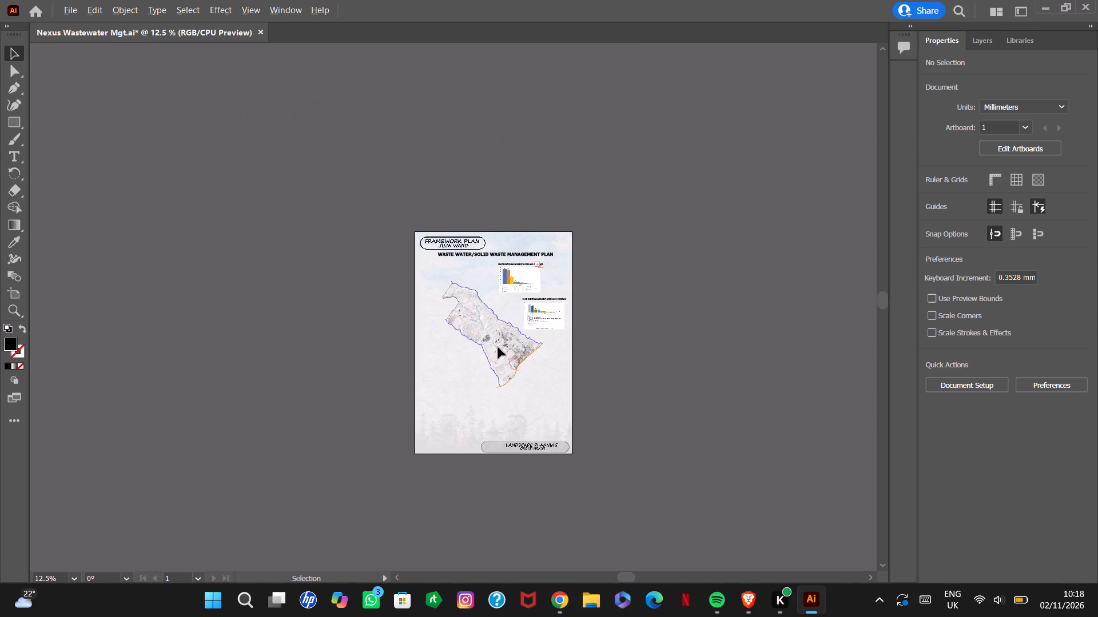
scroll(498, 347, "up", 3, "alt")
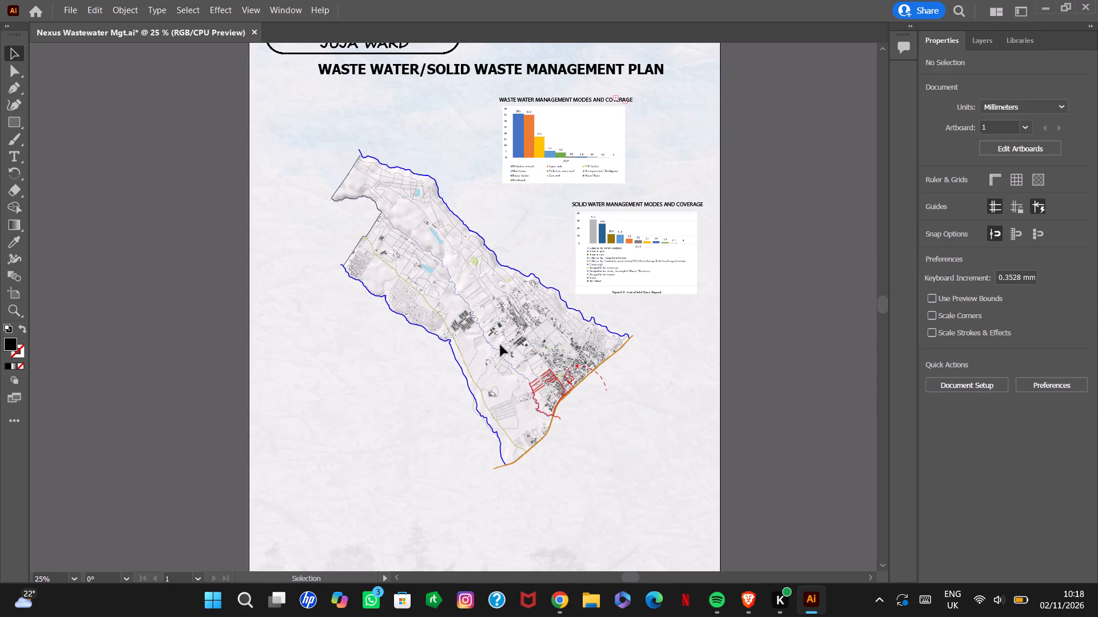
left_click(849, 257)
left_click(564, 595)
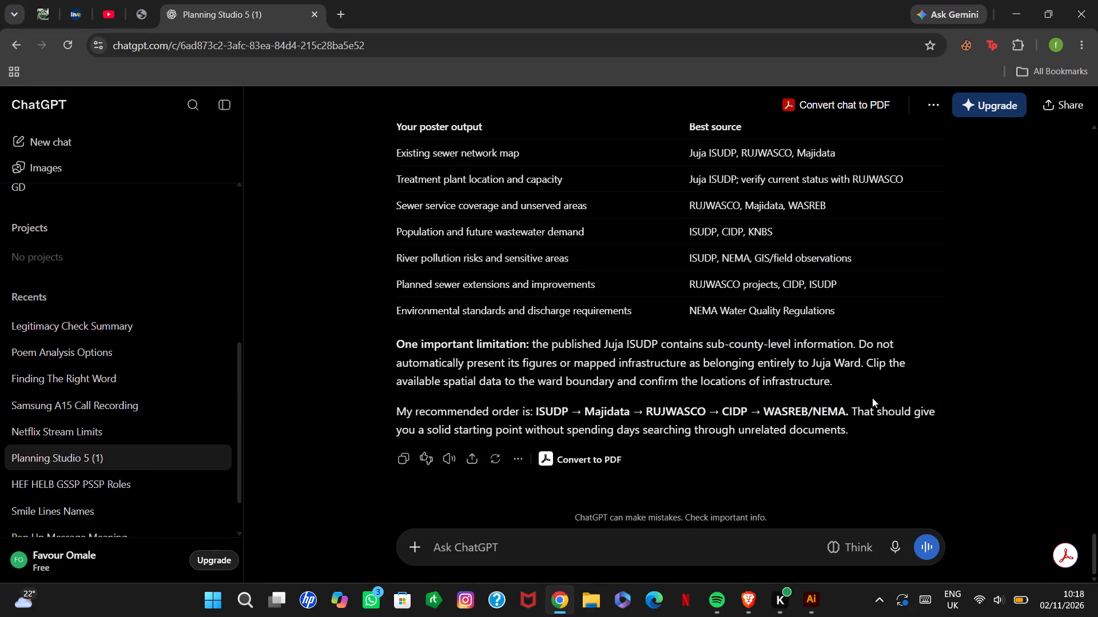
In Illustrator, add an about 119 × 57 mm text box southwest of the map: "2640 HOUSEHOLDS ARE CONNECED TO PUBLIC SEWER SYSTEM / 16% OF THE POPULATION".
left_click(817, 606)
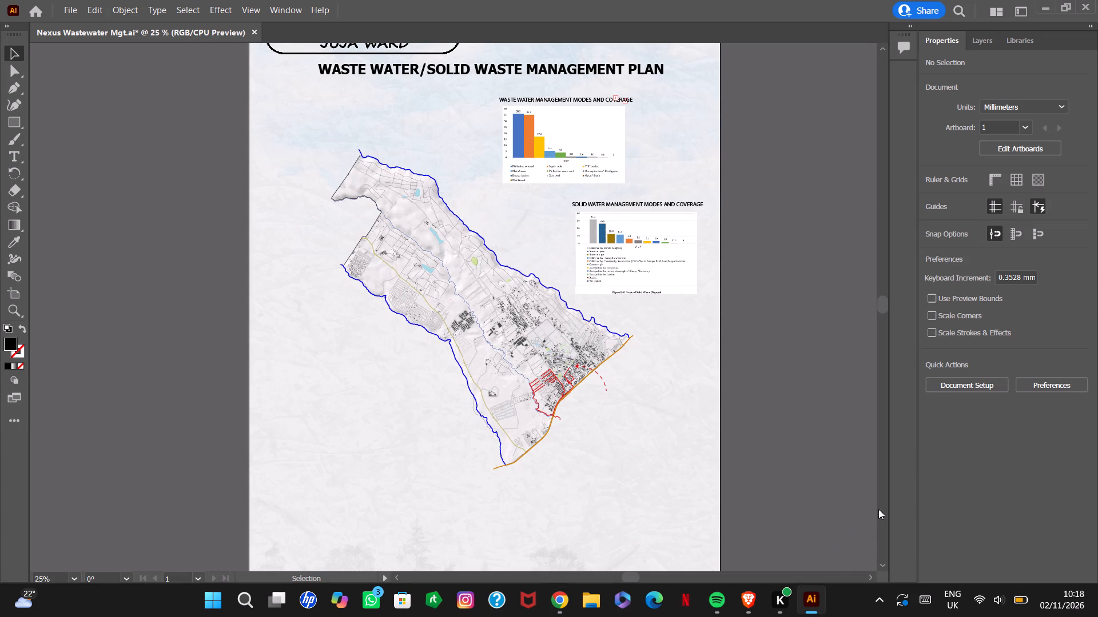
left_click(886, 309)
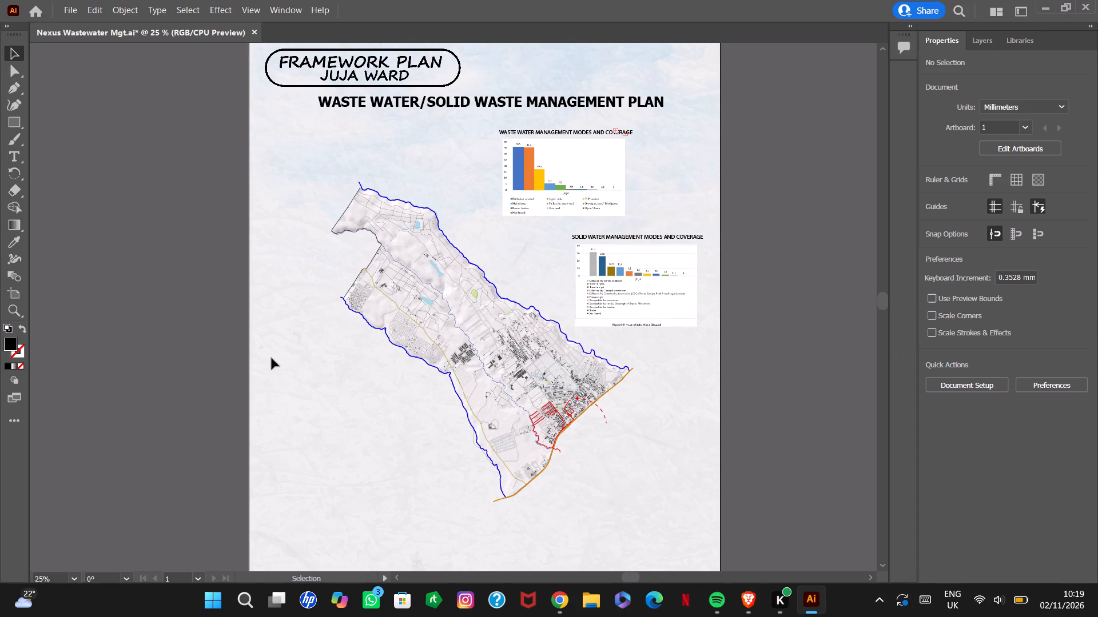
left_click(11, 152)
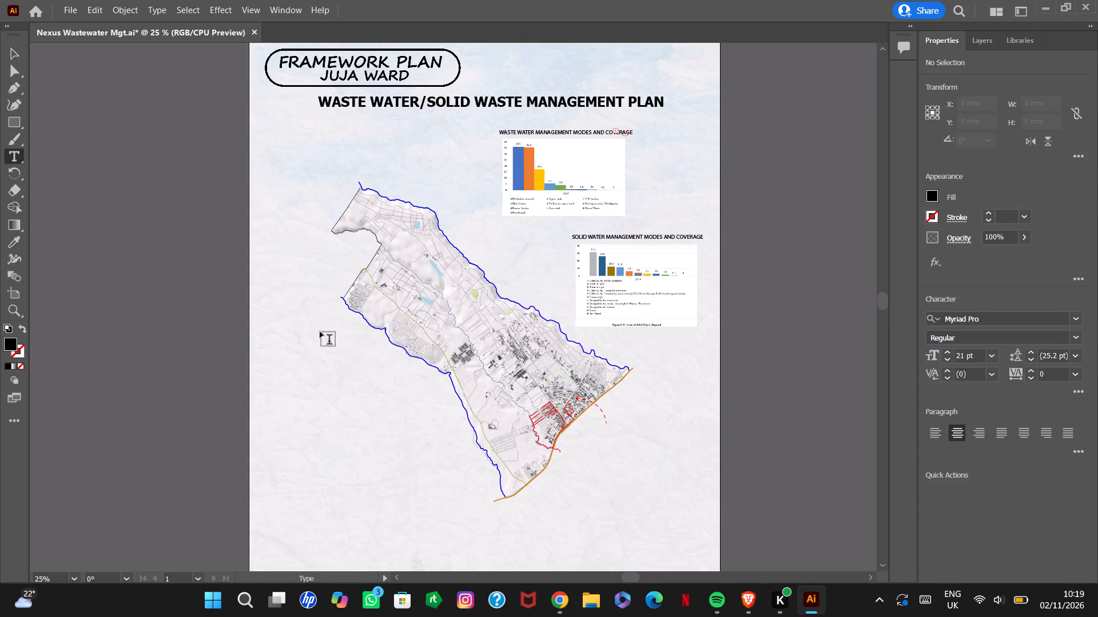
left_click_drag(285, 365, 379, 410)
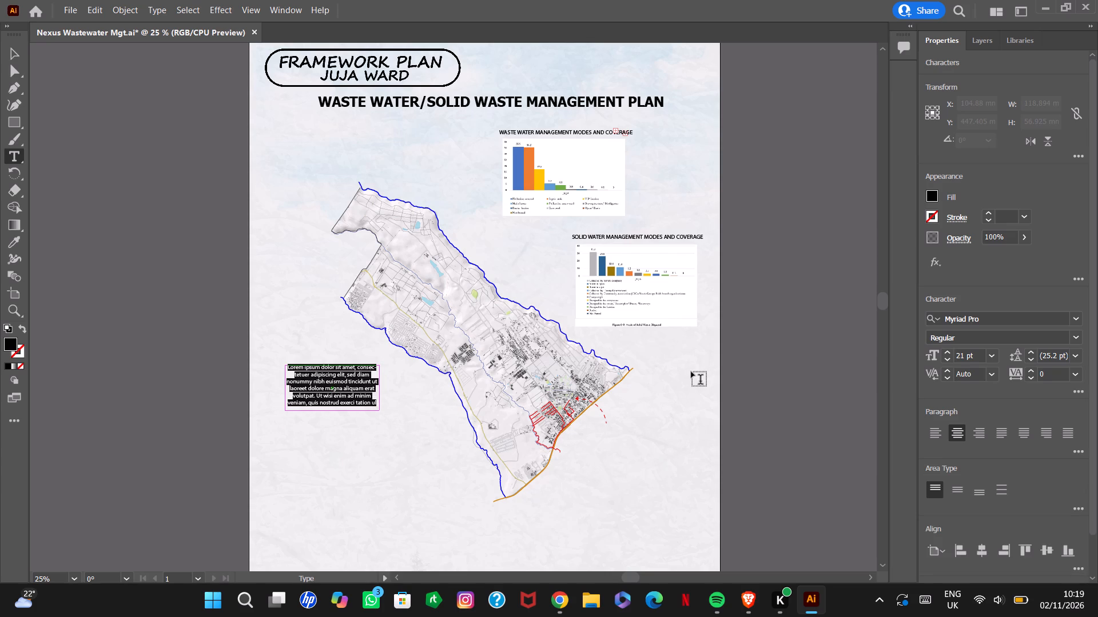
key("2")
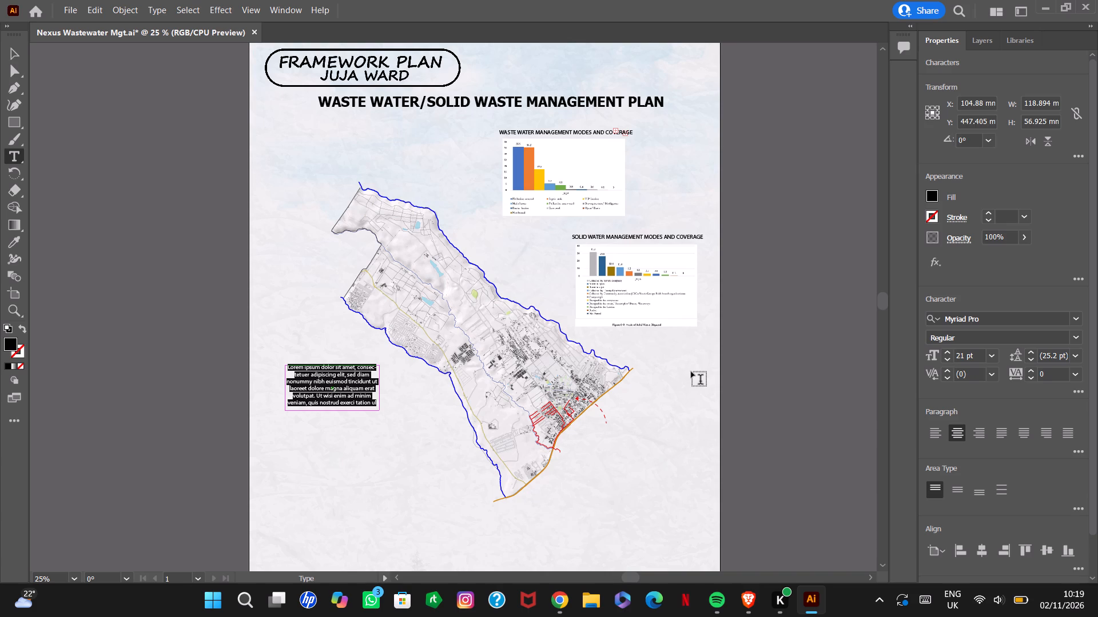
type("640 HOUSEHOLDS ARE CONNECED TO PU")
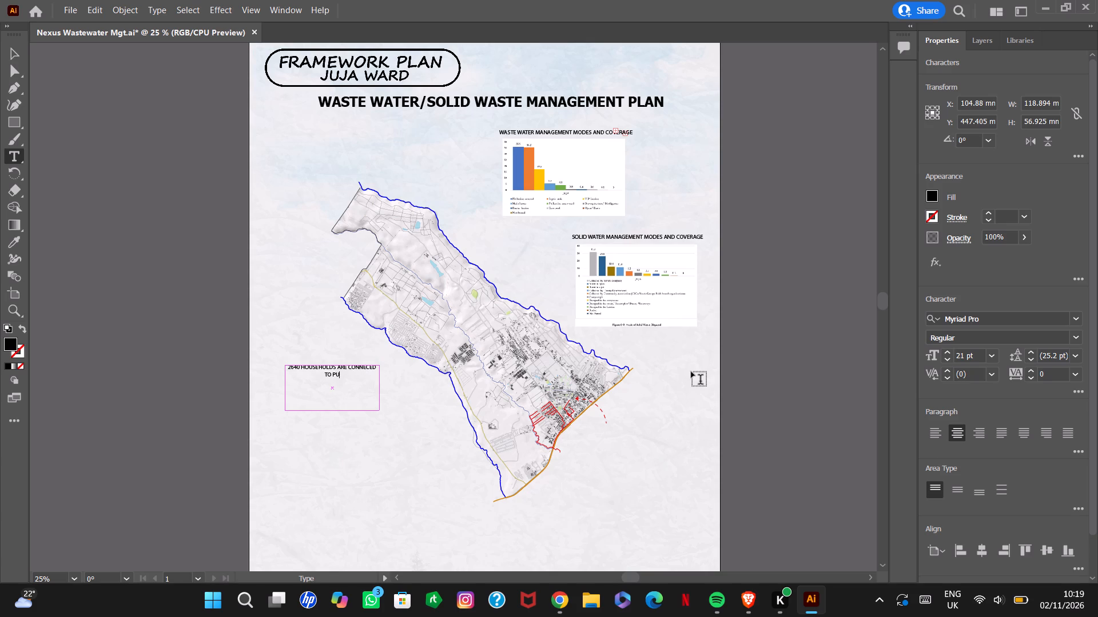
type("BLIC SEWER SYSTEM")
key("Return")
type("16")
key("shift+percent")
key("space")
type("OF THE POPULATION")
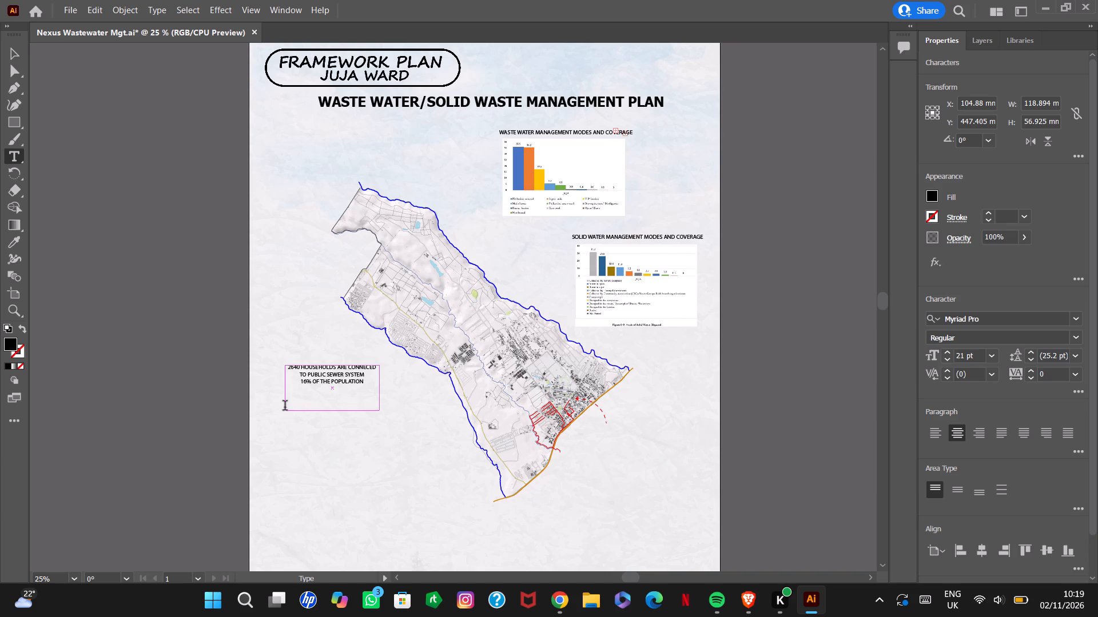
Shorten the sewer connection note's text box to about 32.4 mm high so it fits its three lines.
left_click(15, 50)
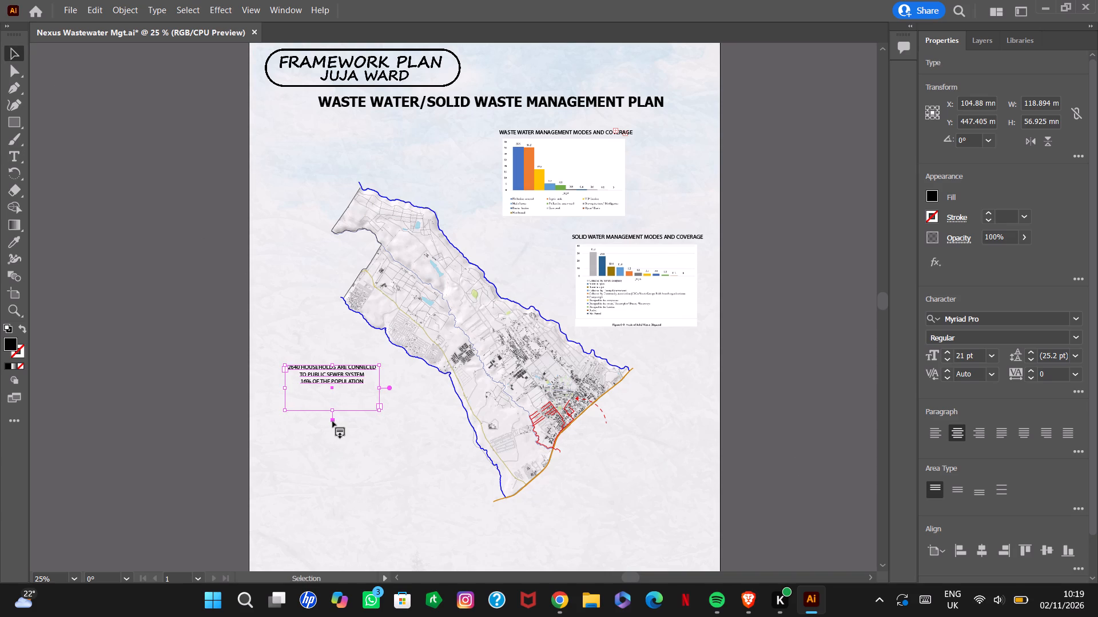
left_click(365, 383)
left_click(350, 381)
left_click_drag(334, 408, 340, 391)
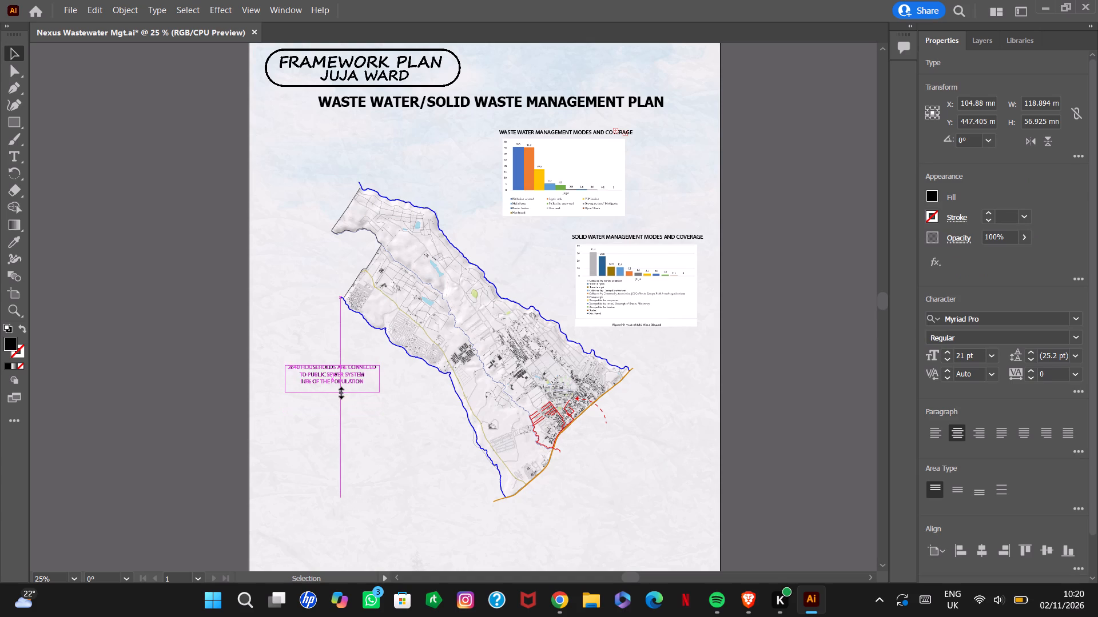
left_click_drag(340, 391, 340, 391)
left_click(312, 427)
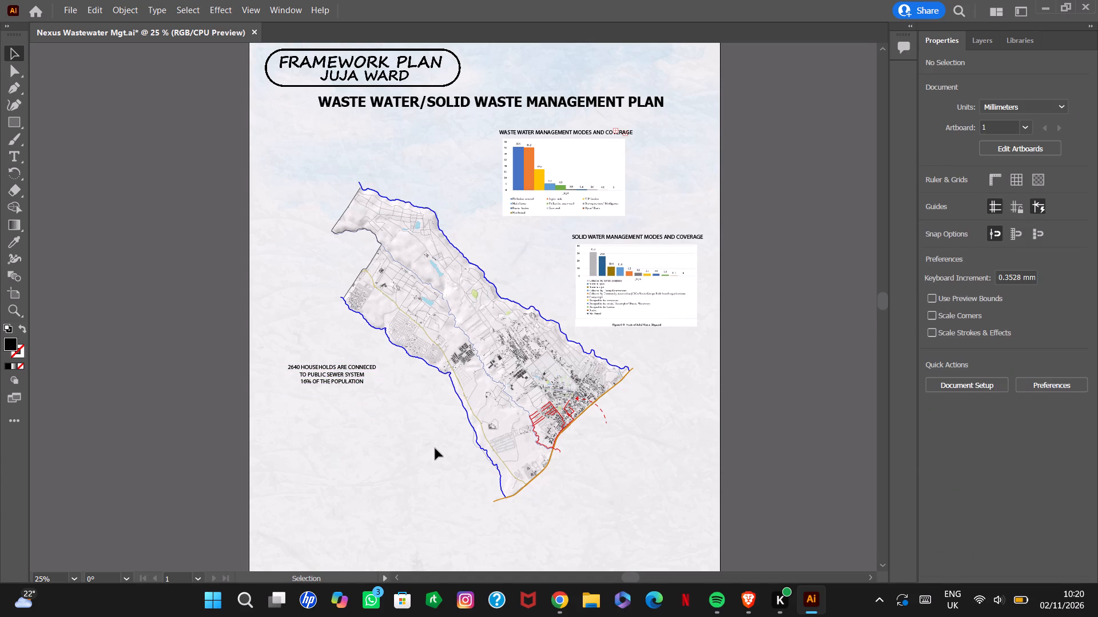
Duplicate the sewer connection note and place the copy just below the original, at about X 108.8 mm, Y 495.7 mm.
left_click(348, 382)
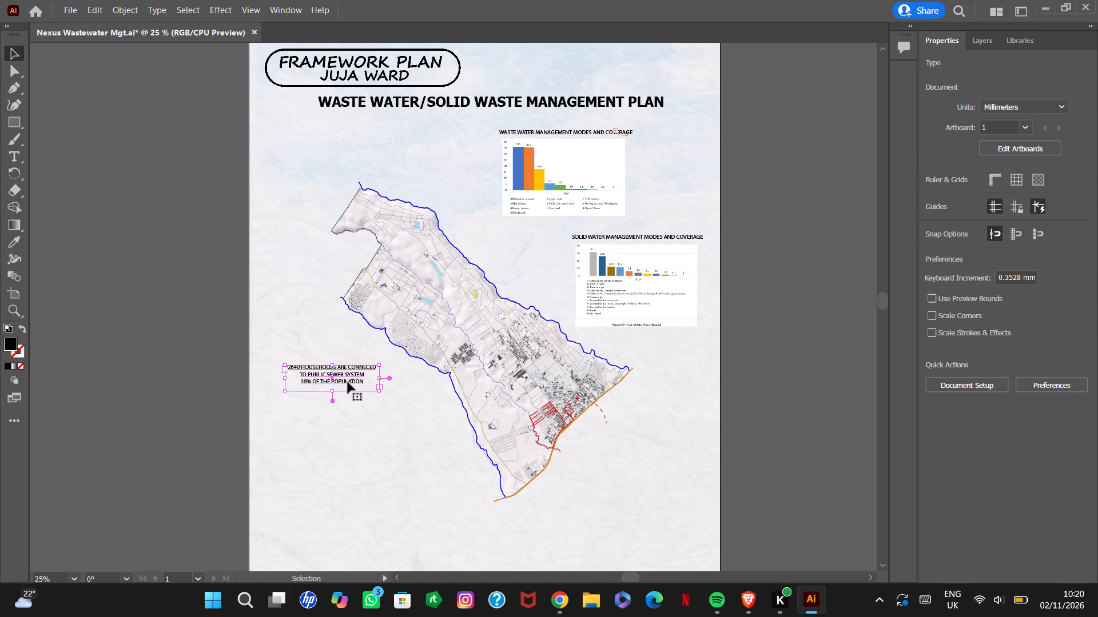
key("ctrl+c")
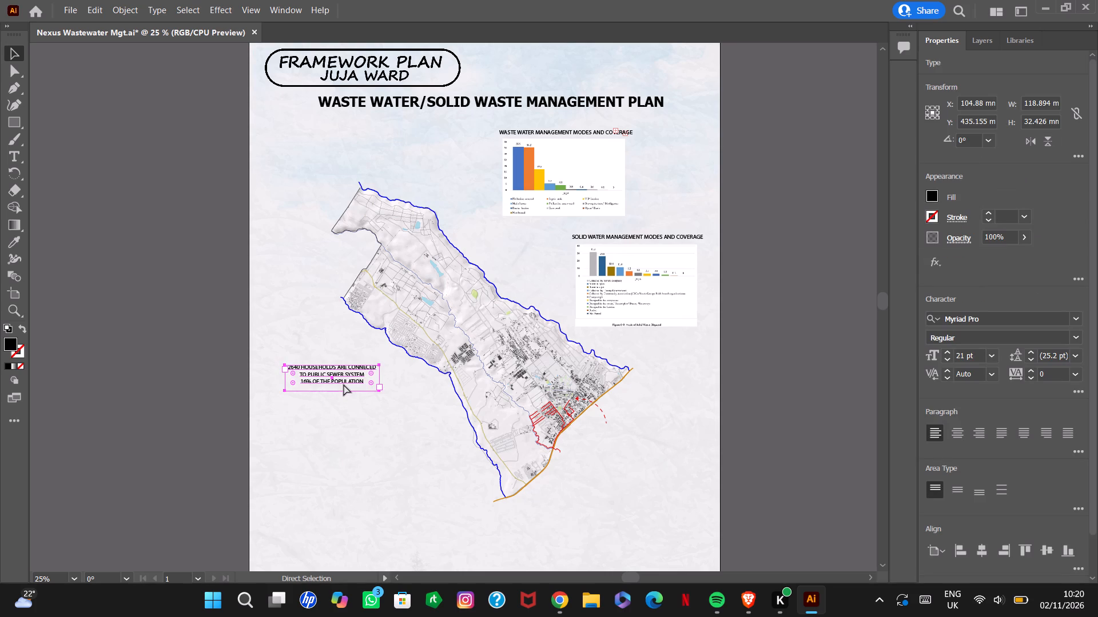
key("ctrl+v")
left_click_drag(444, 308, 419, 401)
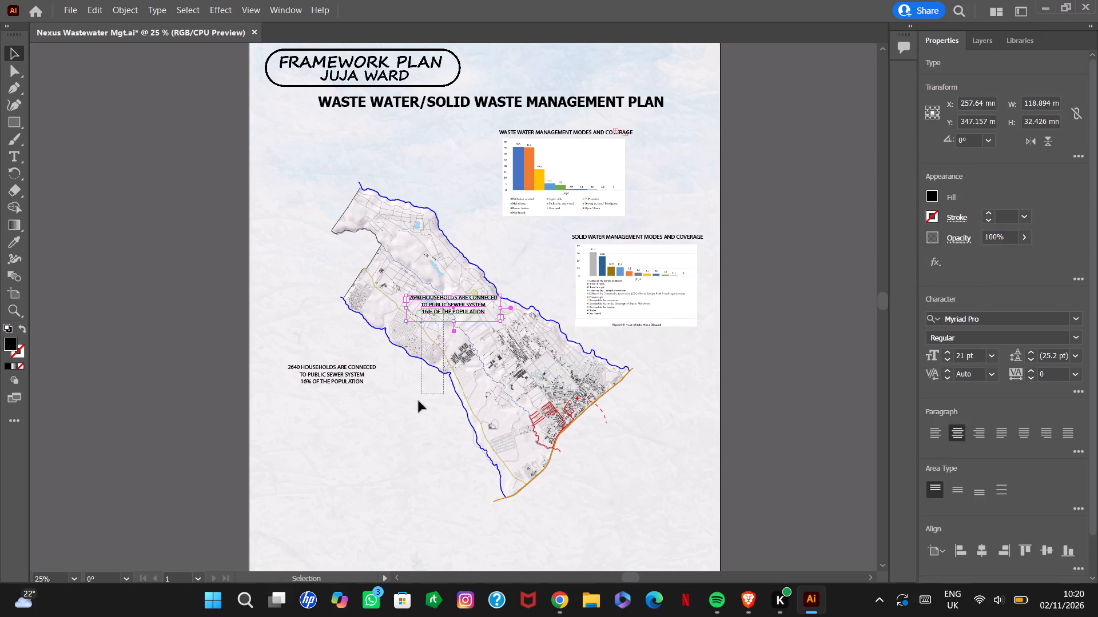
left_click_drag(419, 401, 400, 418)
key("Escape")
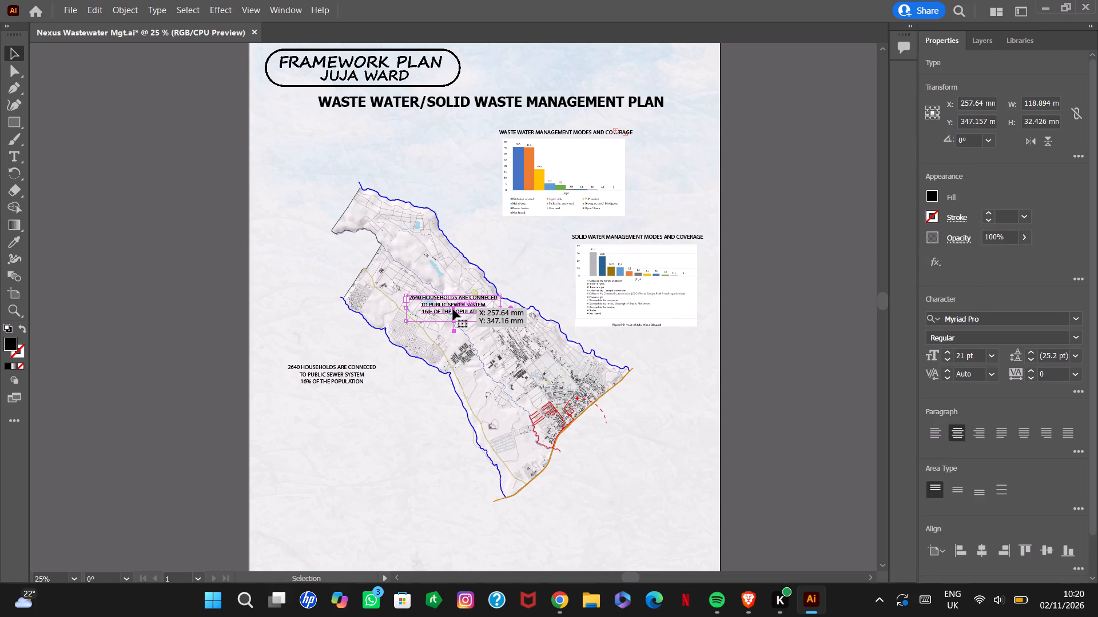
left_click_drag(453, 308, 335, 425)
Replace all the text in the copied note with "84% OF THE POPULATION USE ONSITE TECHNIQUES".
double_click(365, 430)
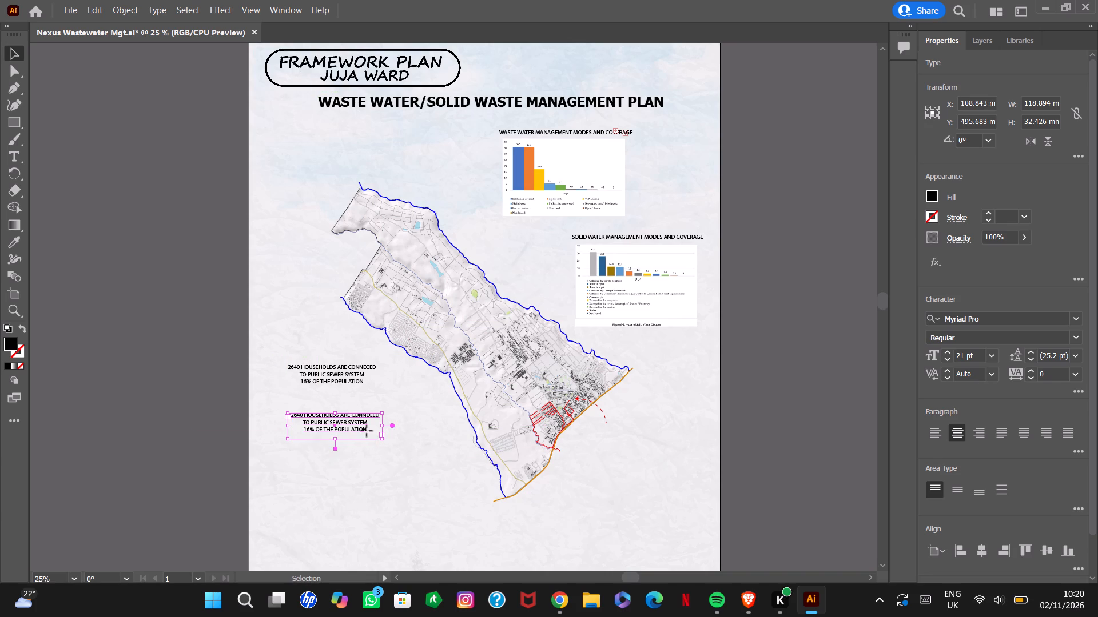
left_click(368, 432)
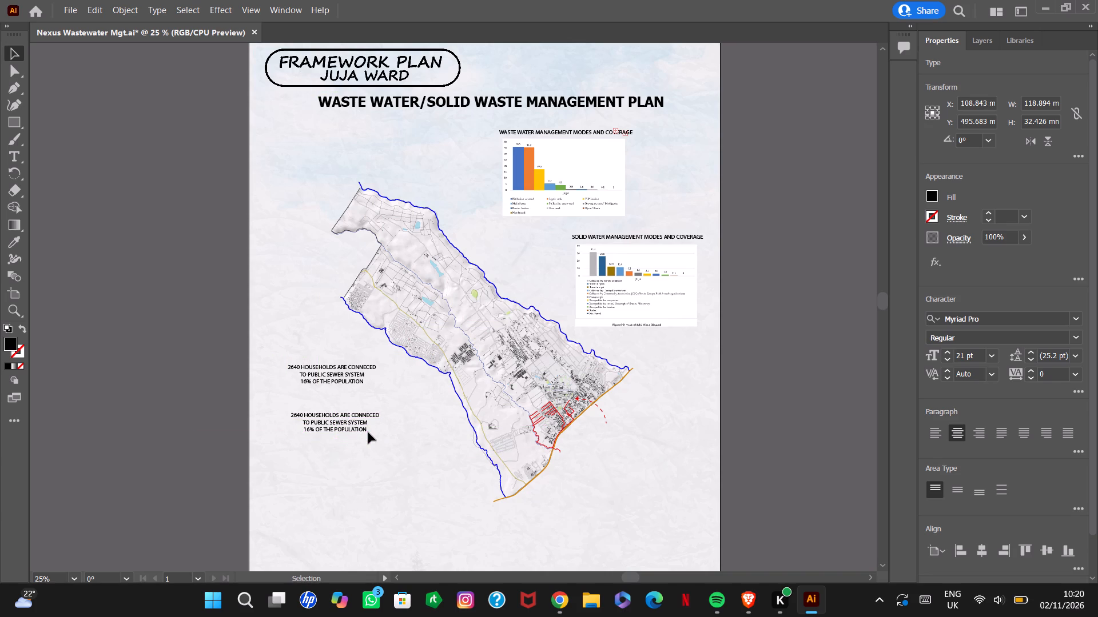
left_click(368, 431)
left_click(365, 428)
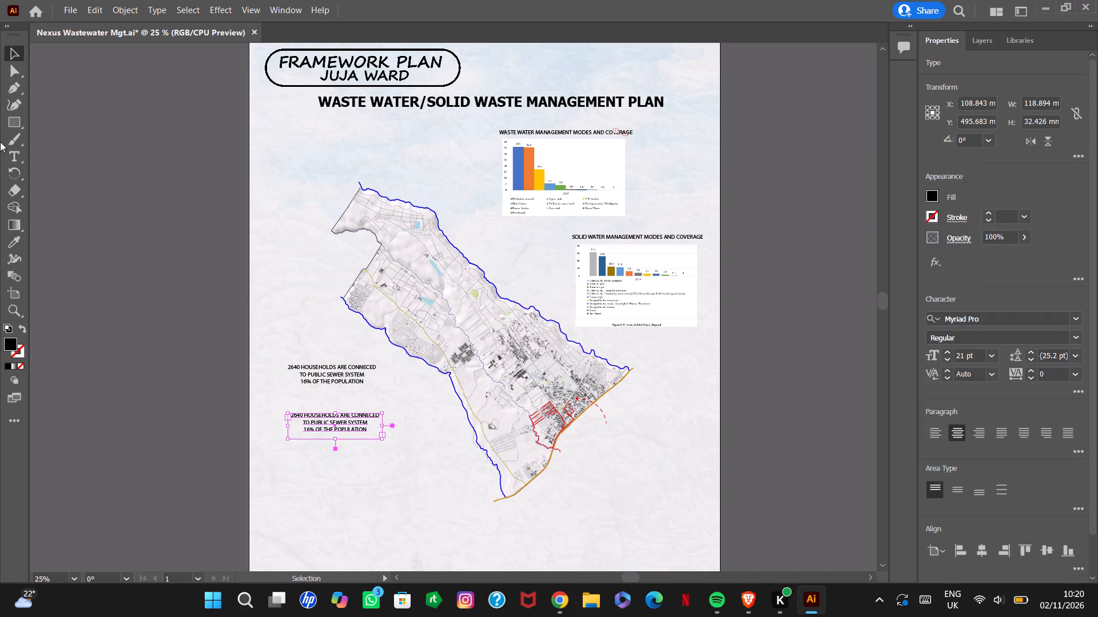
left_click(17, 161)
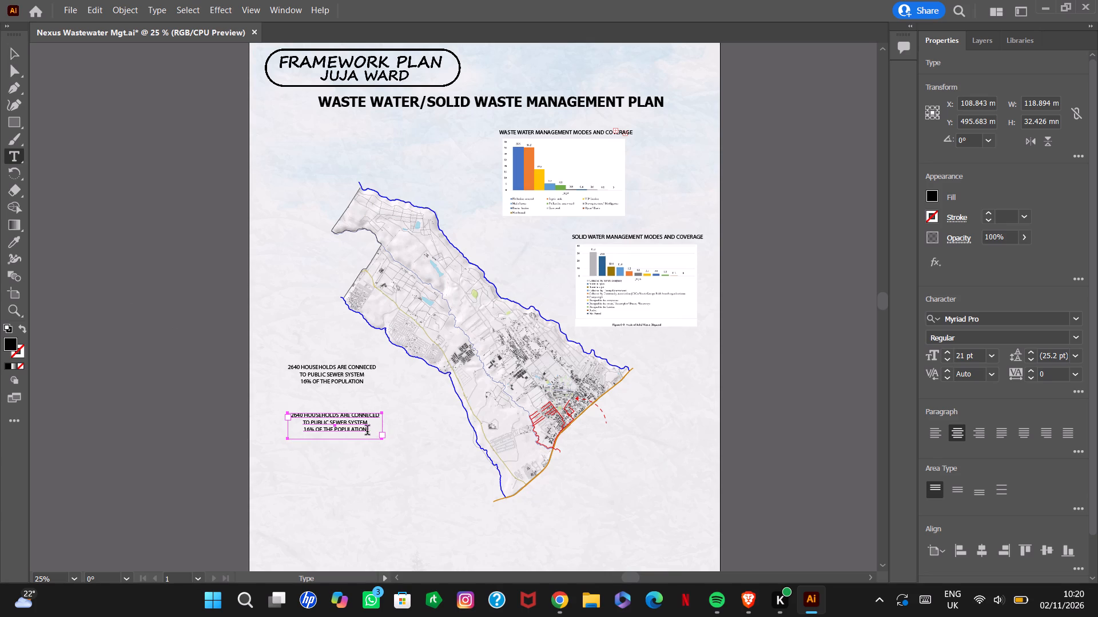
left_click_drag(365, 427, 311, 409)
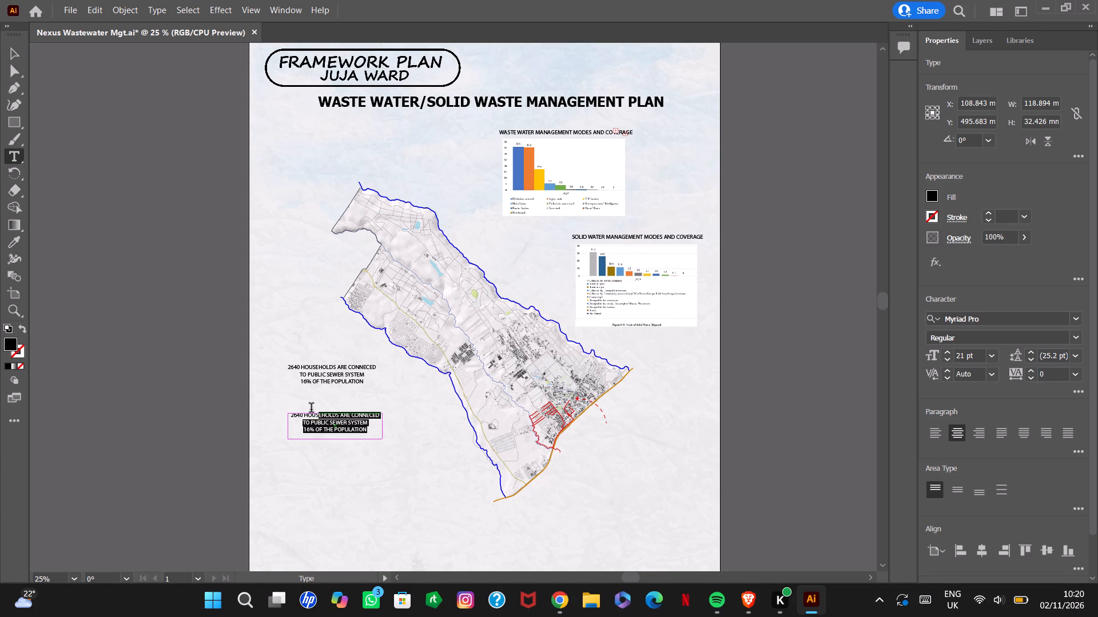
left_click_drag(311, 409, 289, 408)
type("84")
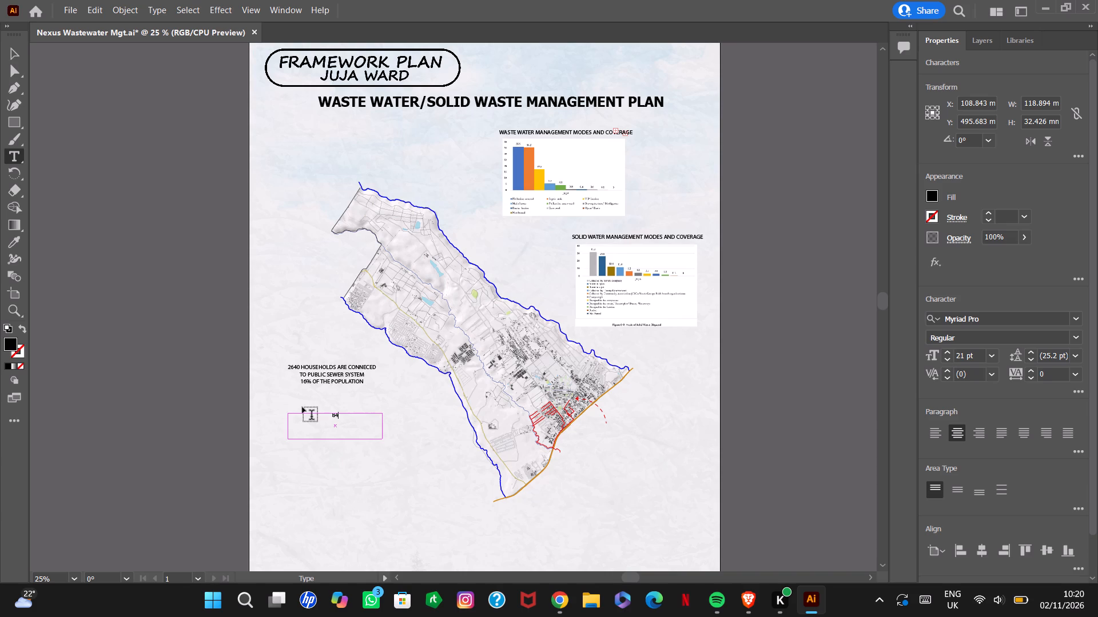
type("% OF THE POPULATION USE")
key("space")
type("ONSITE")
key("space")
type("TECHNIQUE")
key("s")
Insert the word "SANITATION" before "TECHNIQUES" in the 84% note.
key("Left")
key("Left")
key("Left")
key("Left")
key("Left")
key("Left")
key("Left")
key("Left")
key("Left")
key("Left")
type("SAN")
type("ITATION")
key("space")
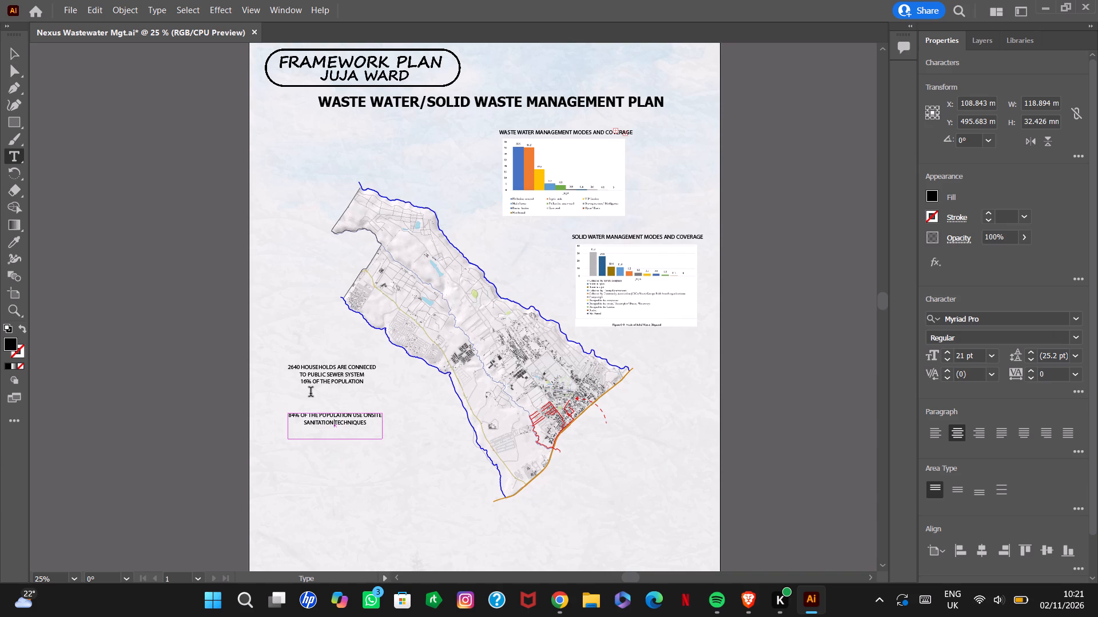
Draw an area text box about 115.3 mm wide and 34.6 mm high just below the 84% note.
left_click(362, 464)
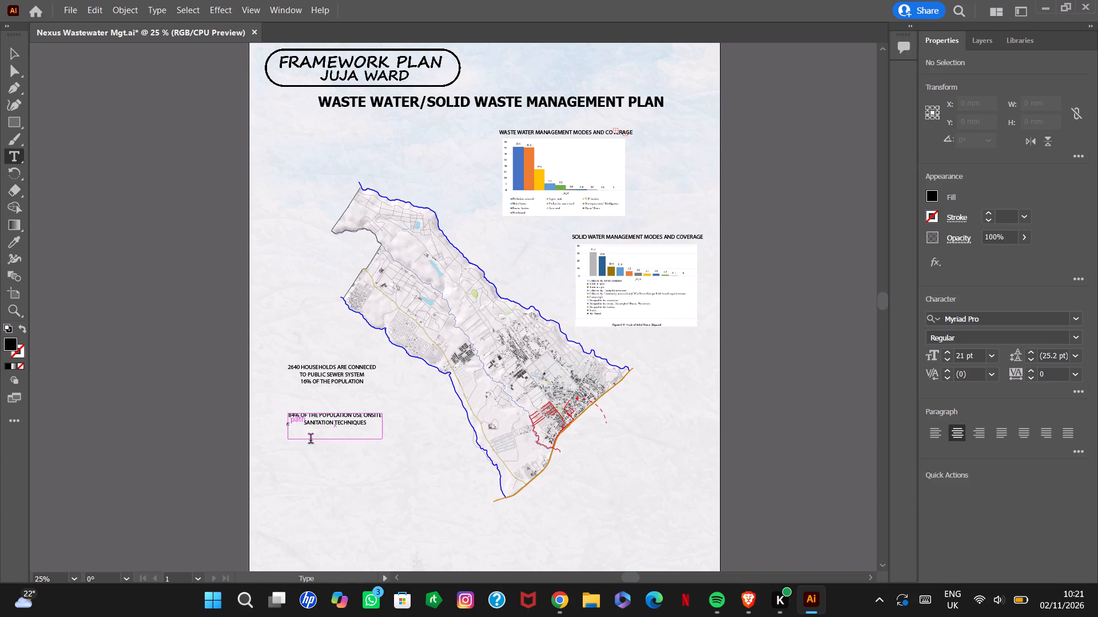
left_click(334, 434)
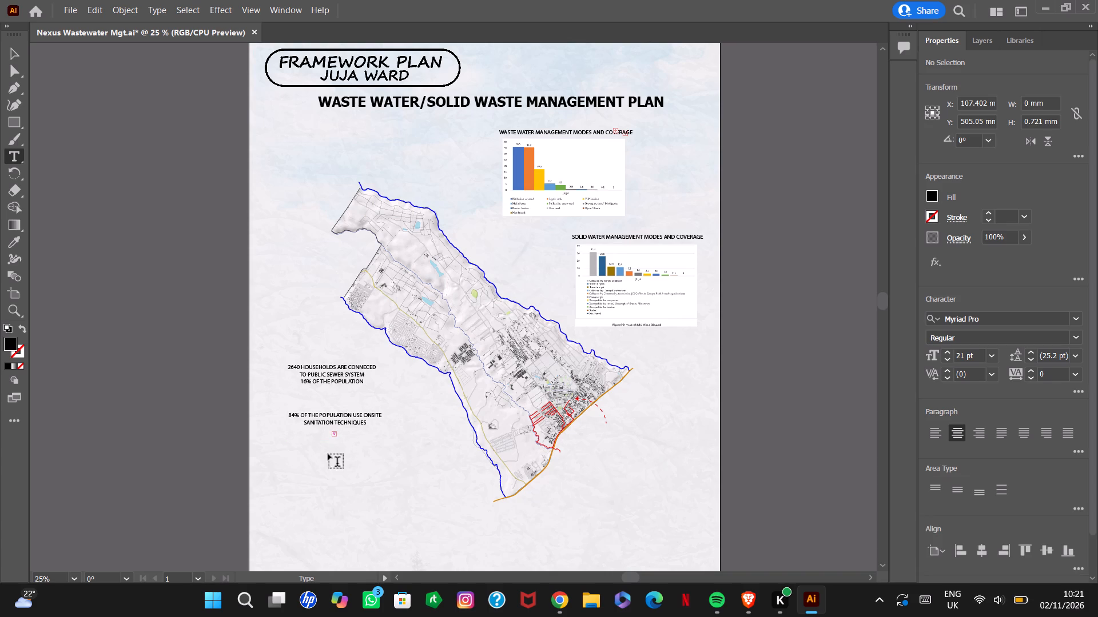
left_click_drag(292, 447, 384, 472)
left_click_drag(384, 472, 383, 475)
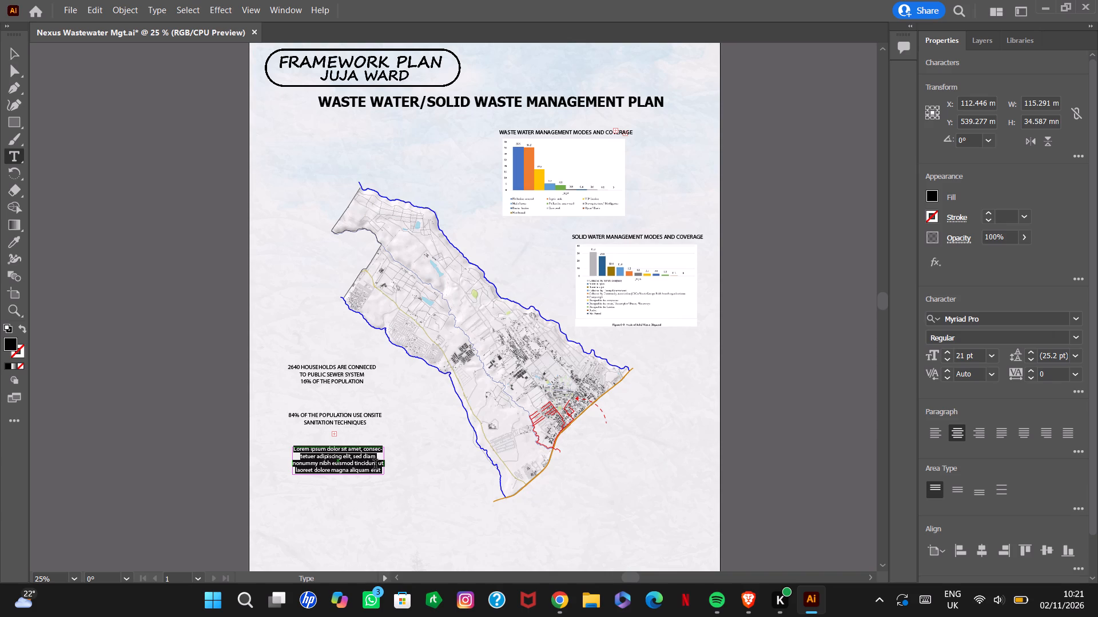
Enter the heading "PROJECTION" in the new text box, with "2019- 1.8M litres" on the line below it.
type("PROJECTION")
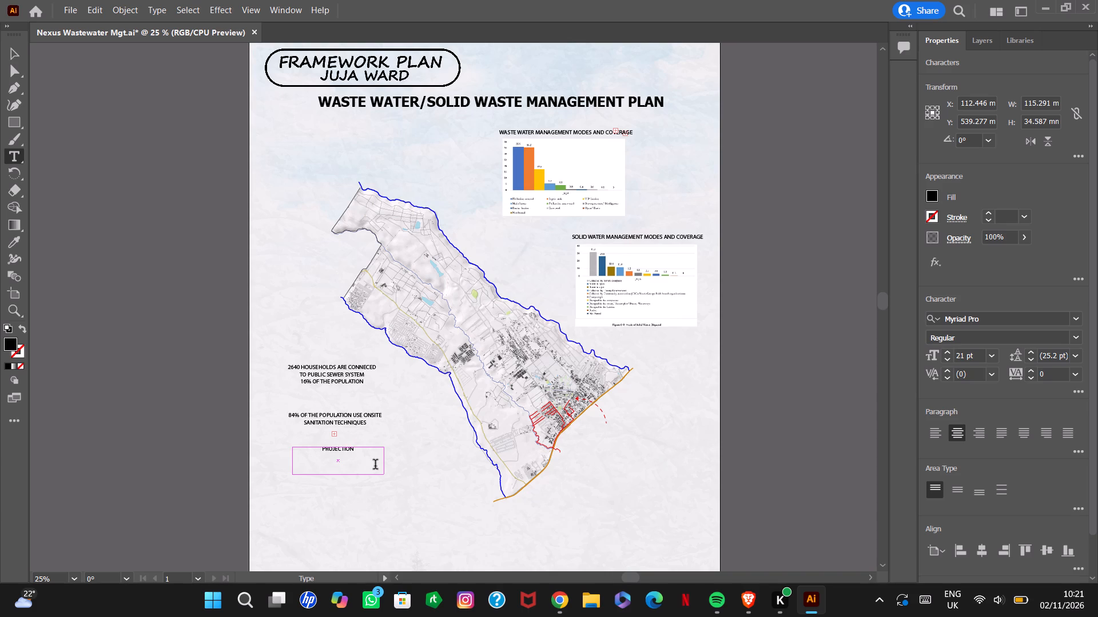
key("Return")
type("2019")
key("minus")
key("space")
type("1.8M")
key("space")
key("l")
key("i")
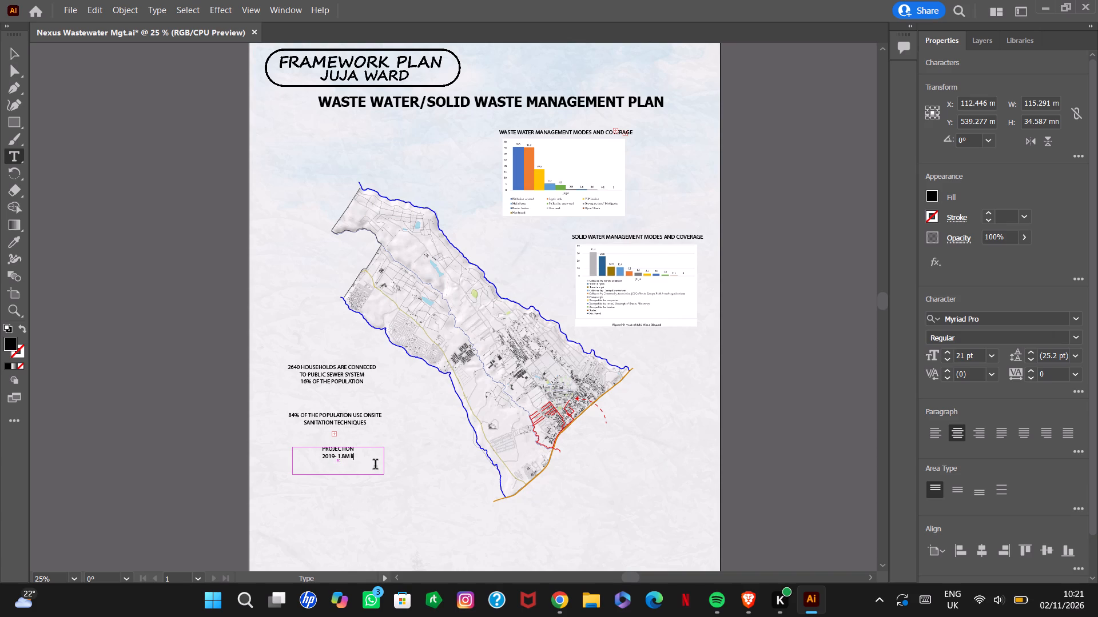
type("tres")
Add a third line reading "2030 - 2.29M LITRES" to the projection note.
key("Return")
type("2030")
key("minus")
key("Left")
key("space")
key("Right")
key("space")
type("2.29M")
key("space")
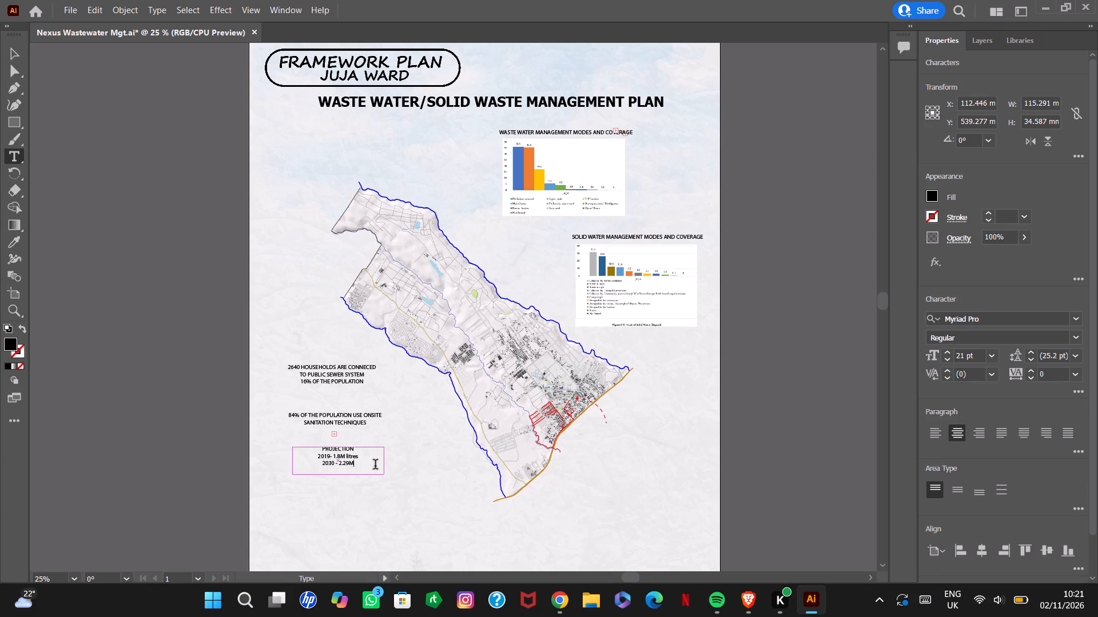
type("LI")
type("TRES")
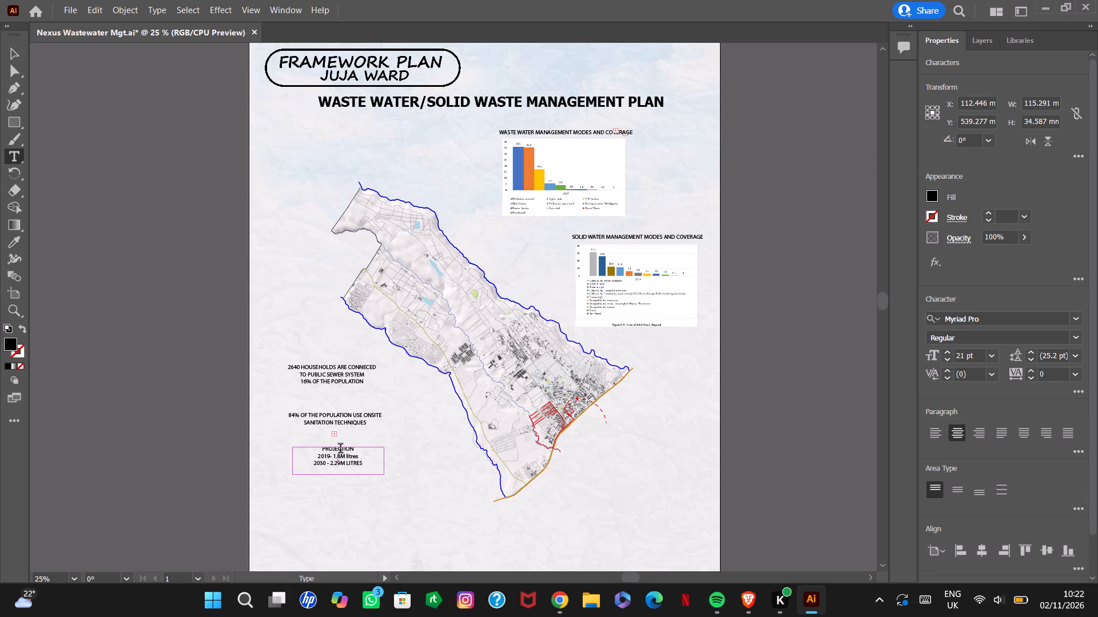
Insert a space between "2019" and the hyphen in the projection note.
left_click(331, 459)
key("space")
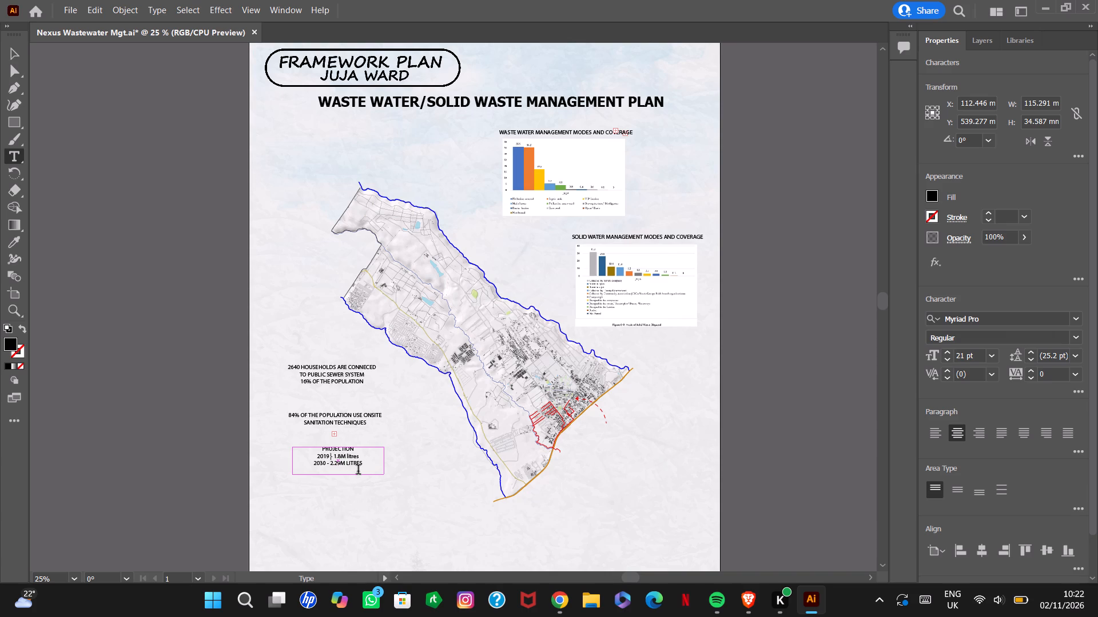
left_click(367, 466)
Group the solid water management chart with its "SOLID WATER MANAGEMENT MODES AND COVERAGE" title.
left_click(15, 56)
left_click_drag(885, 297, 887, 306)
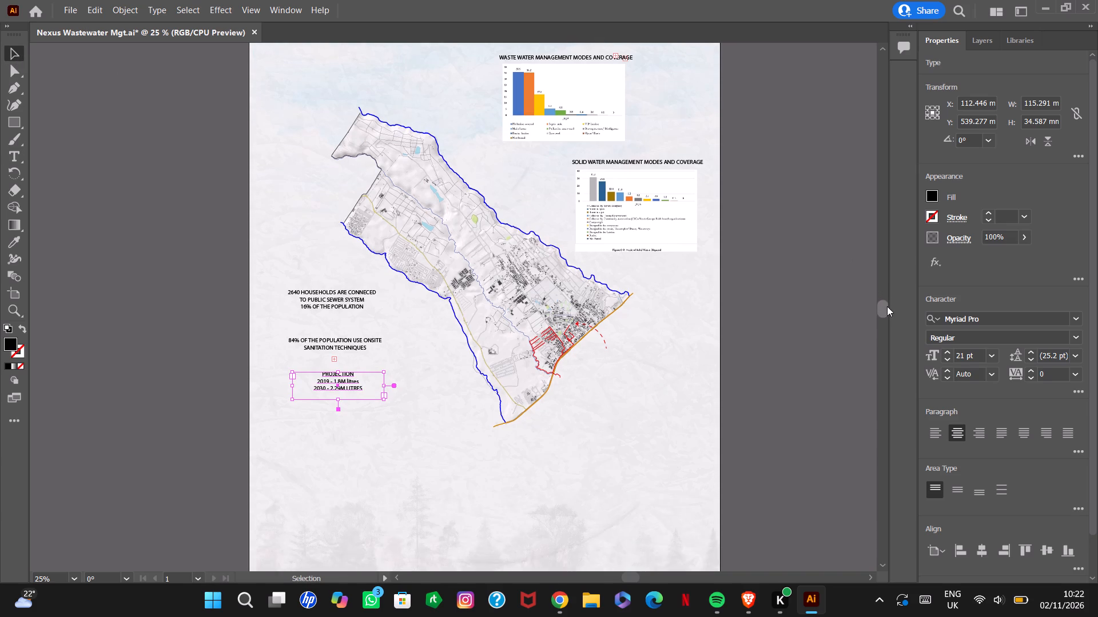
left_click_drag(887, 306, 893, 302)
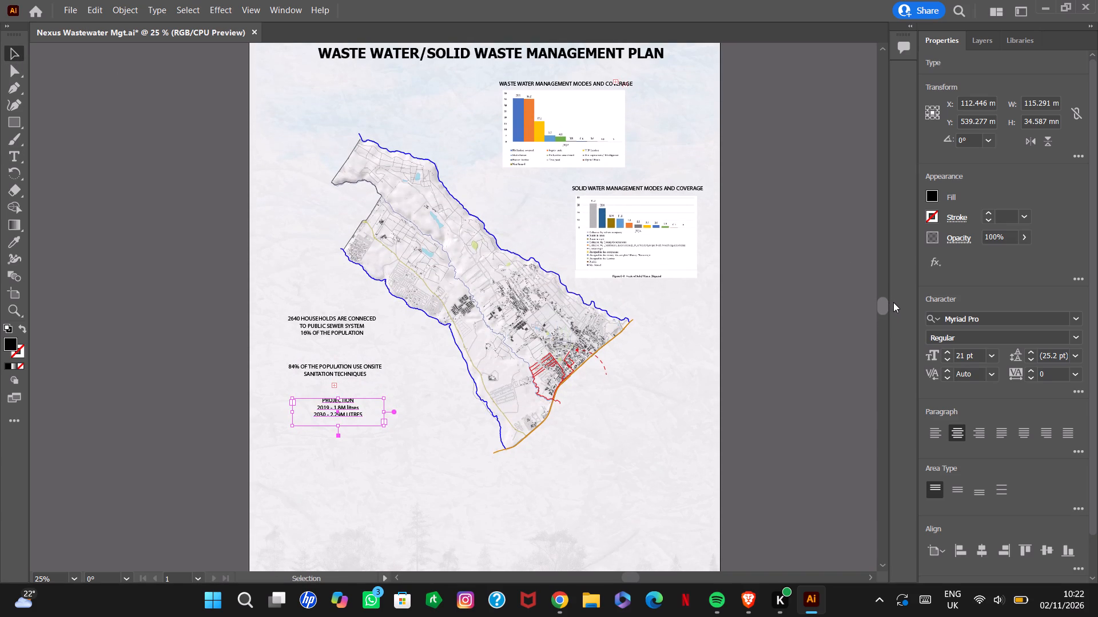
left_click_drag(893, 302, 893, 300)
left_click(669, 212)
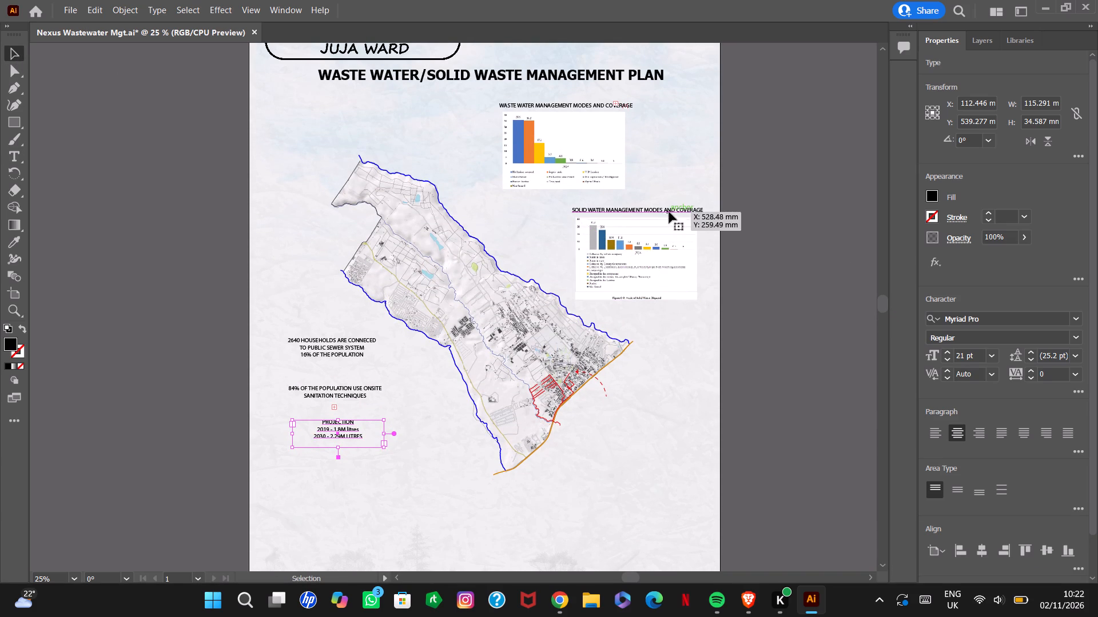
left_click(670, 265, "shift")
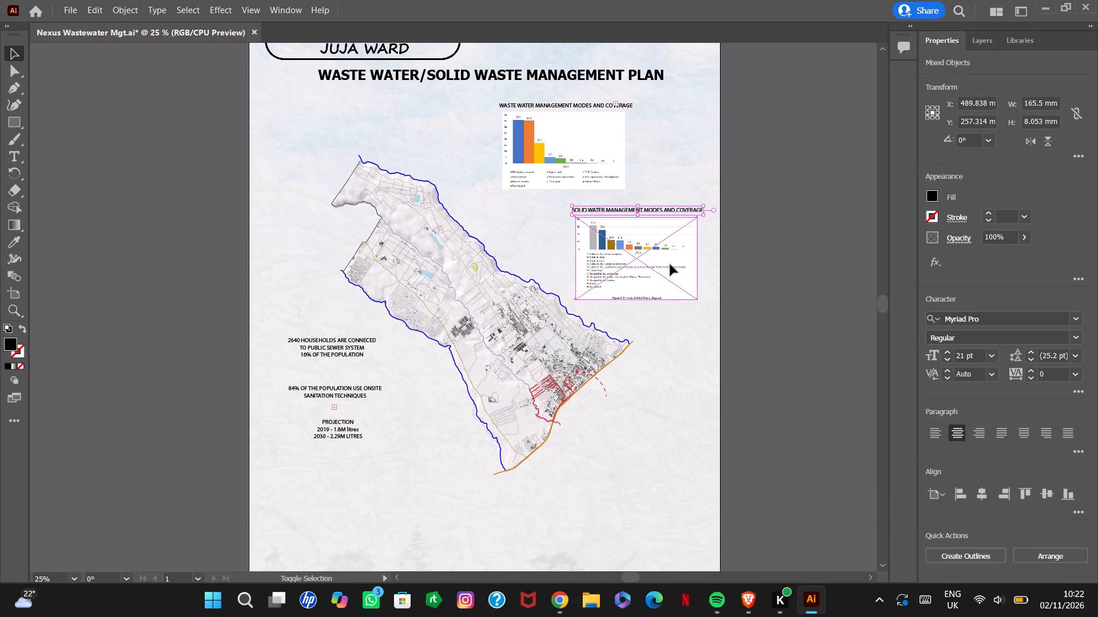
key("ctrl+g")
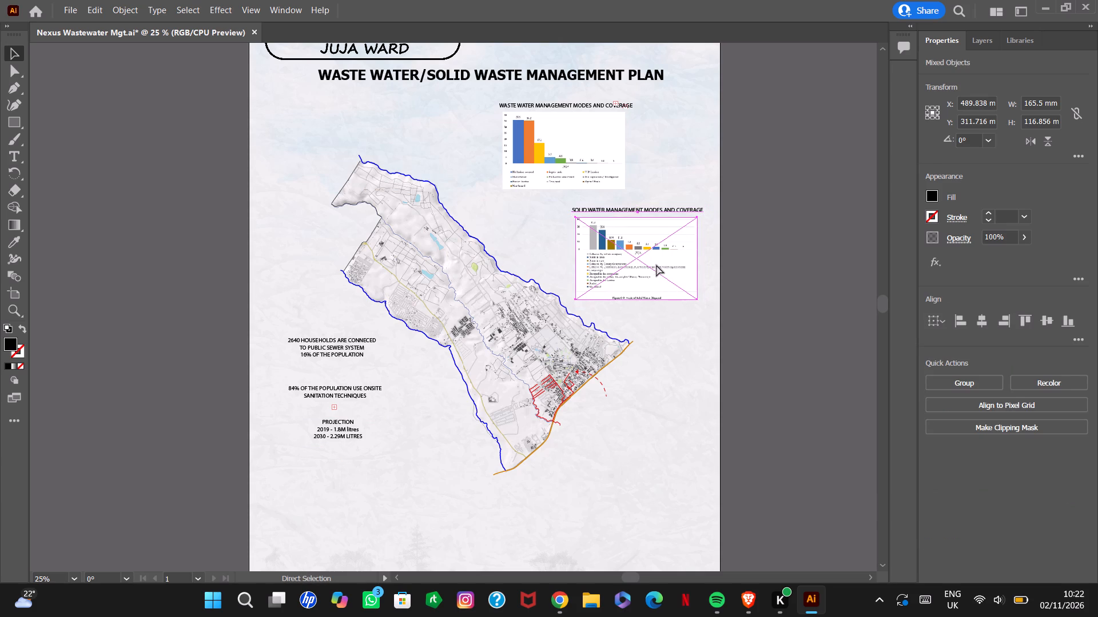
left_click(783, 262)
Move the grouped solid water chart down beside the map's southern end, to about X 486 mm, Y 552.9 mm.
left_click_drag(645, 260, 651, 392)
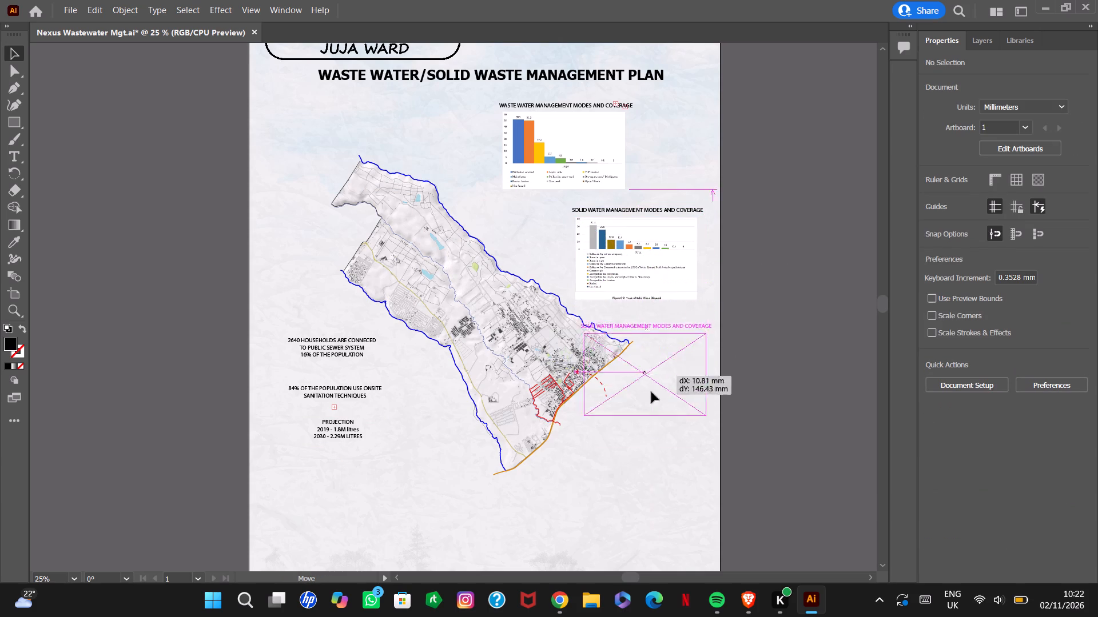
left_click_drag(651, 392, 643, 451)
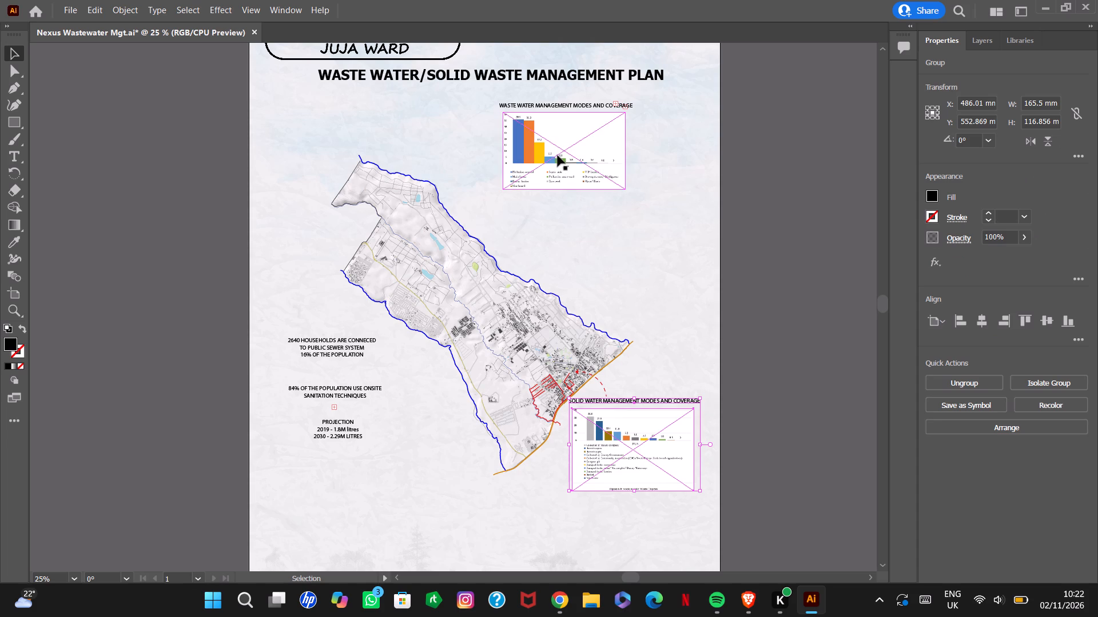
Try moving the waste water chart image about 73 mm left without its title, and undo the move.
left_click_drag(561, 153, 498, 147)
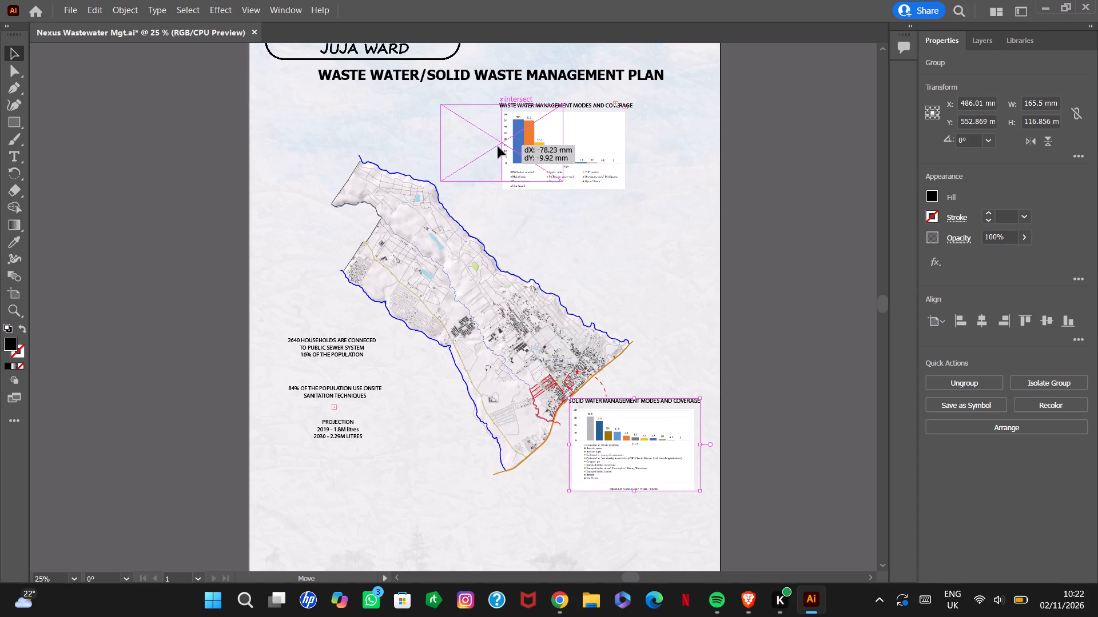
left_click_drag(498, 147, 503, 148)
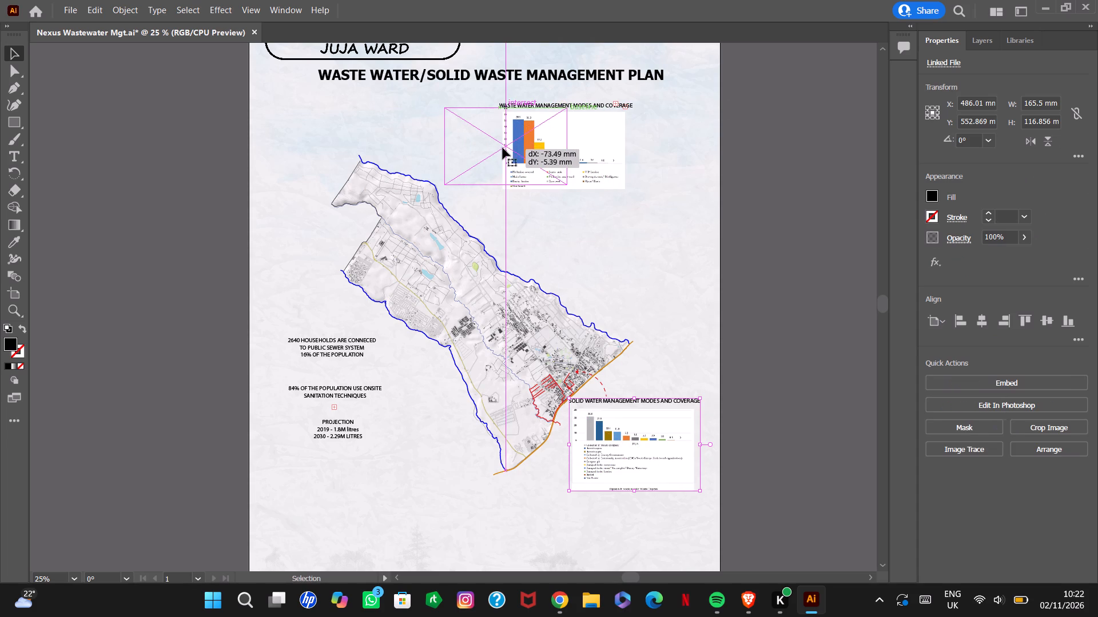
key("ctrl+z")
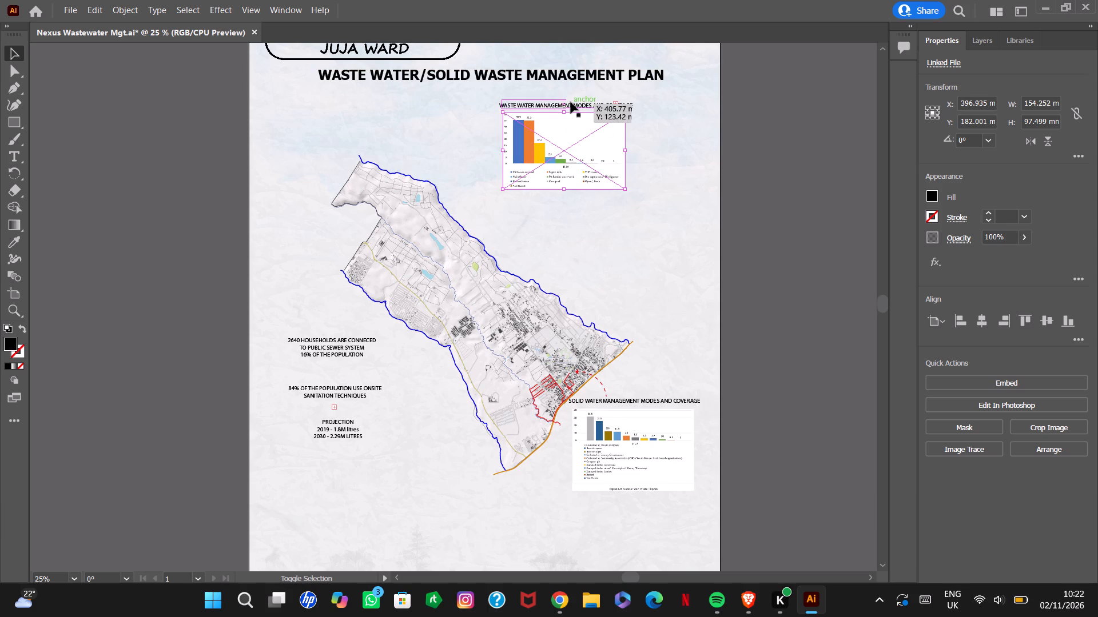
Group the waste water chart with its title and move the group left to about X 334.7 mm, Y 176.2 mm.
left_click(571, 102, "shift")
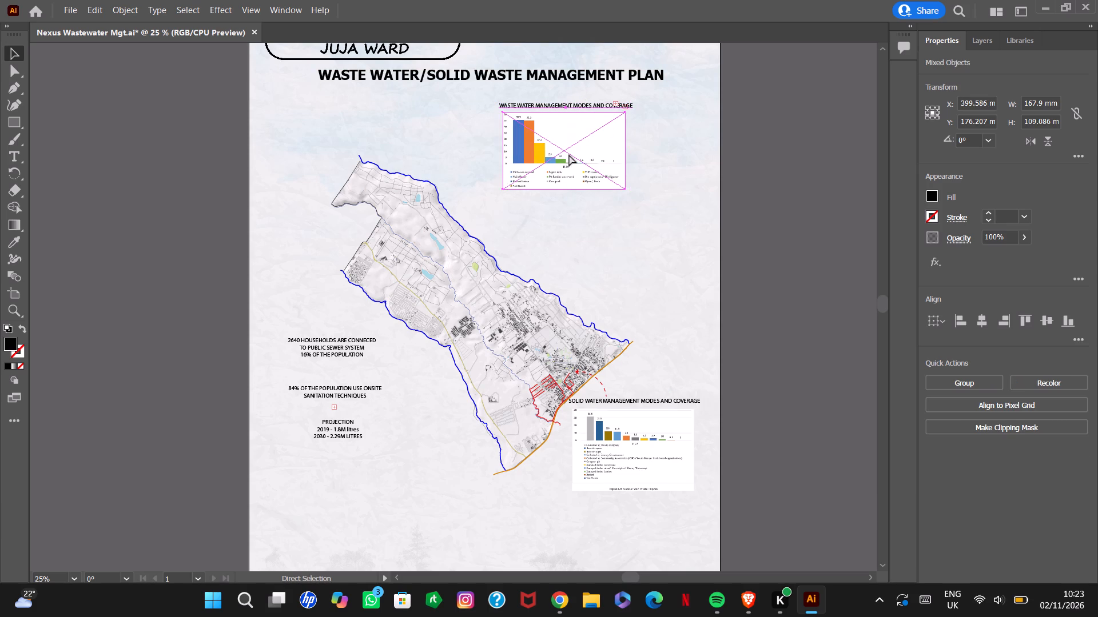
key("ctrl+g")
left_click_drag(571, 153, 521, 151)
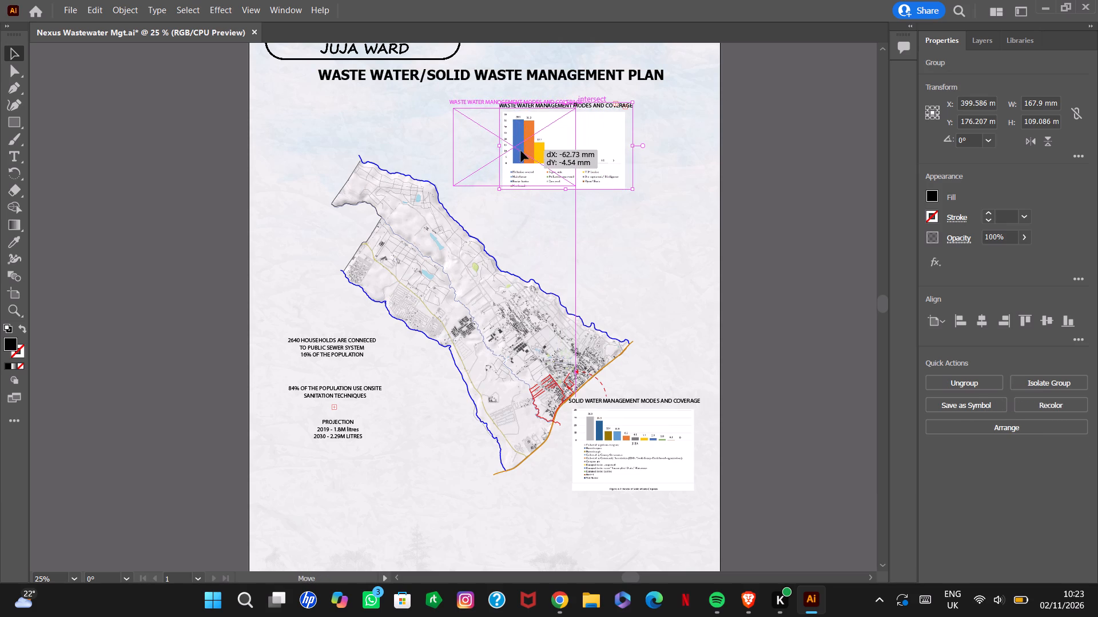
left_click_drag(521, 151, 519, 153)
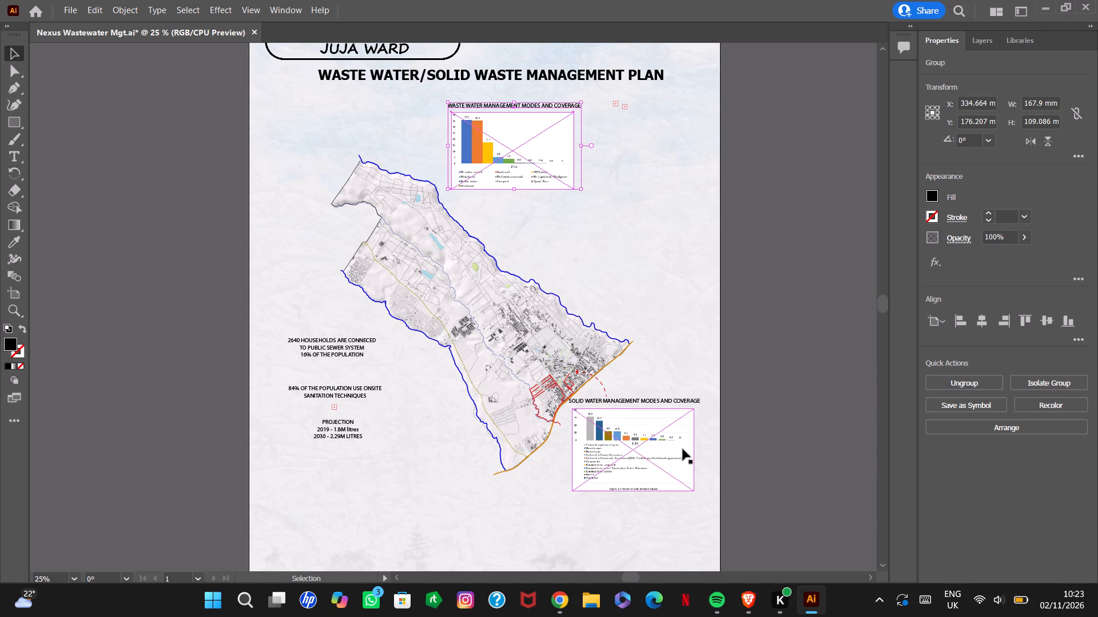
Move the grouped solid water chart up beside the waste water chart, to about X 501.1 mm, Y 240.3 mm.
left_click_drag(646, 455, 654, 243)
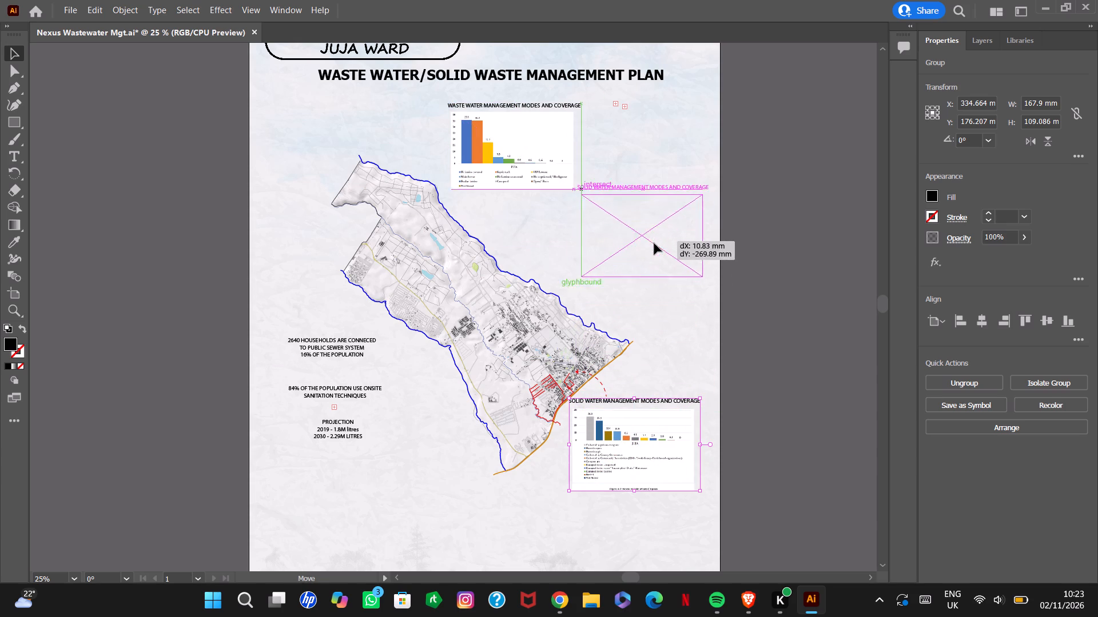
left_click_drag(654, 243, 661, 205)
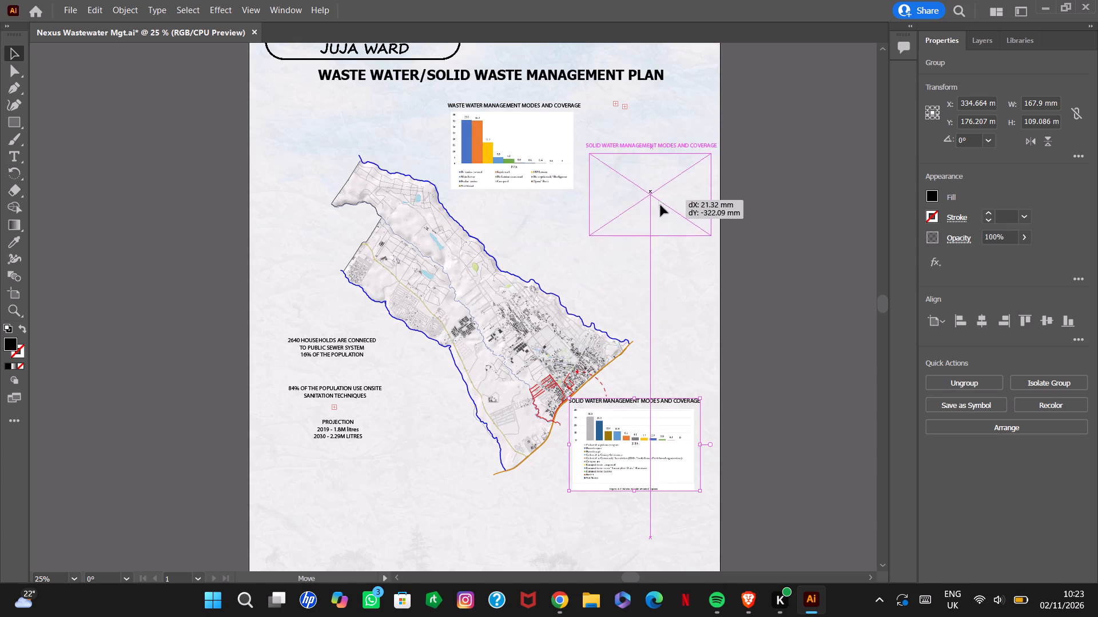
left_click_drag(661, 205, 658, 208)
left_click(789, 255)
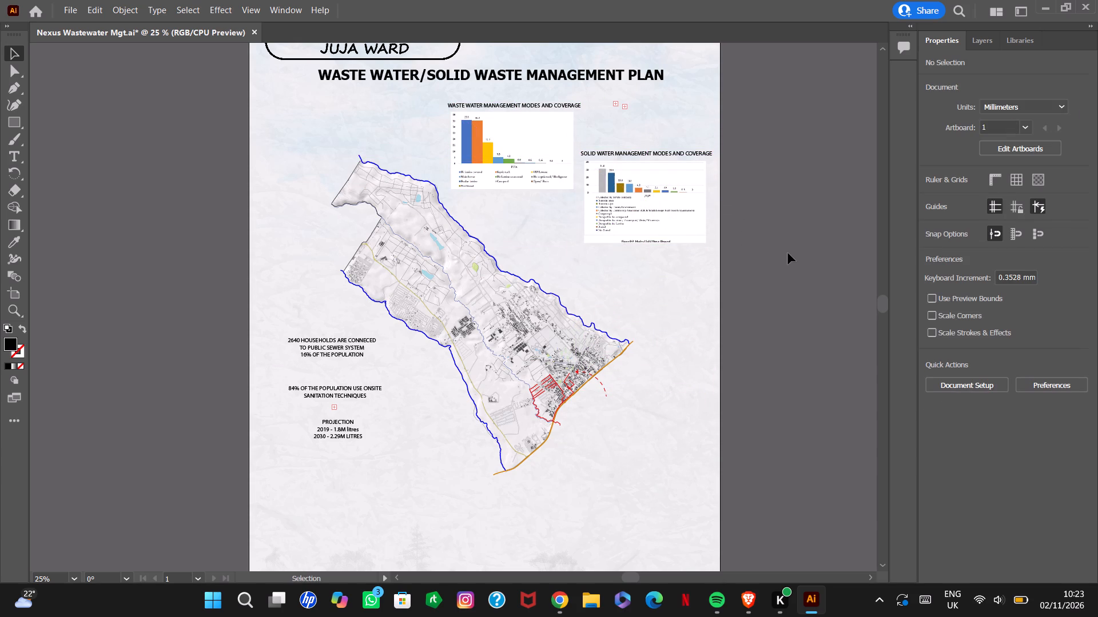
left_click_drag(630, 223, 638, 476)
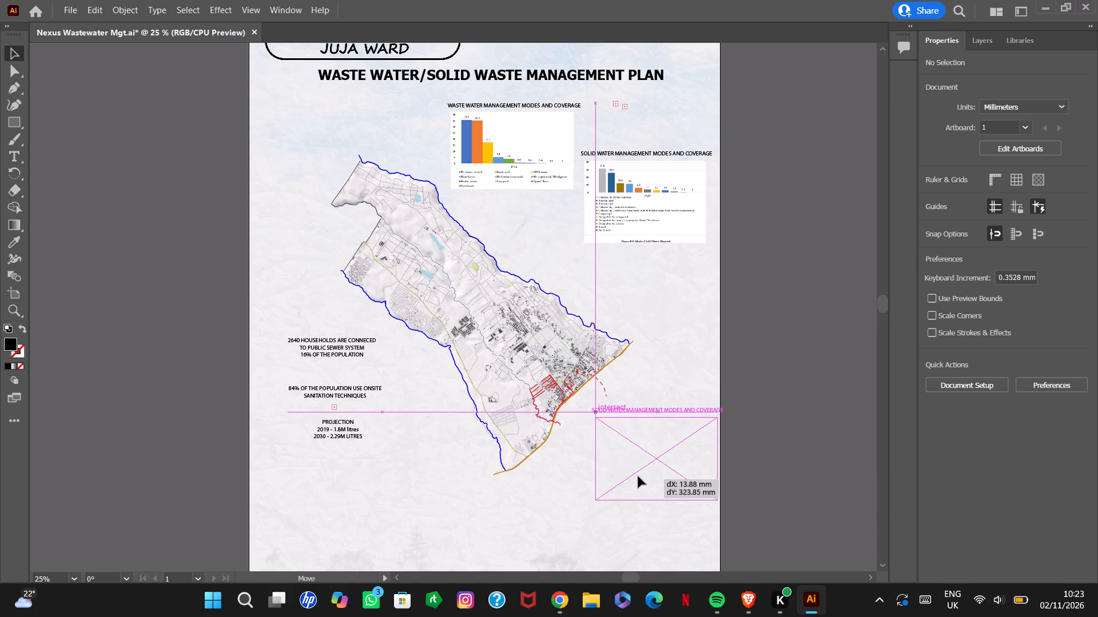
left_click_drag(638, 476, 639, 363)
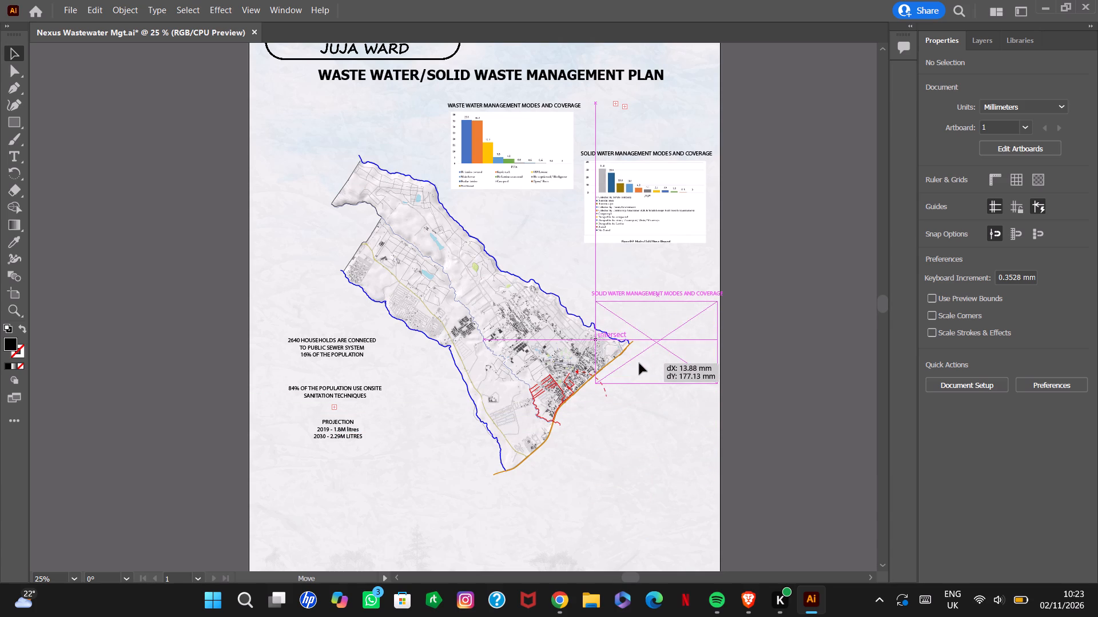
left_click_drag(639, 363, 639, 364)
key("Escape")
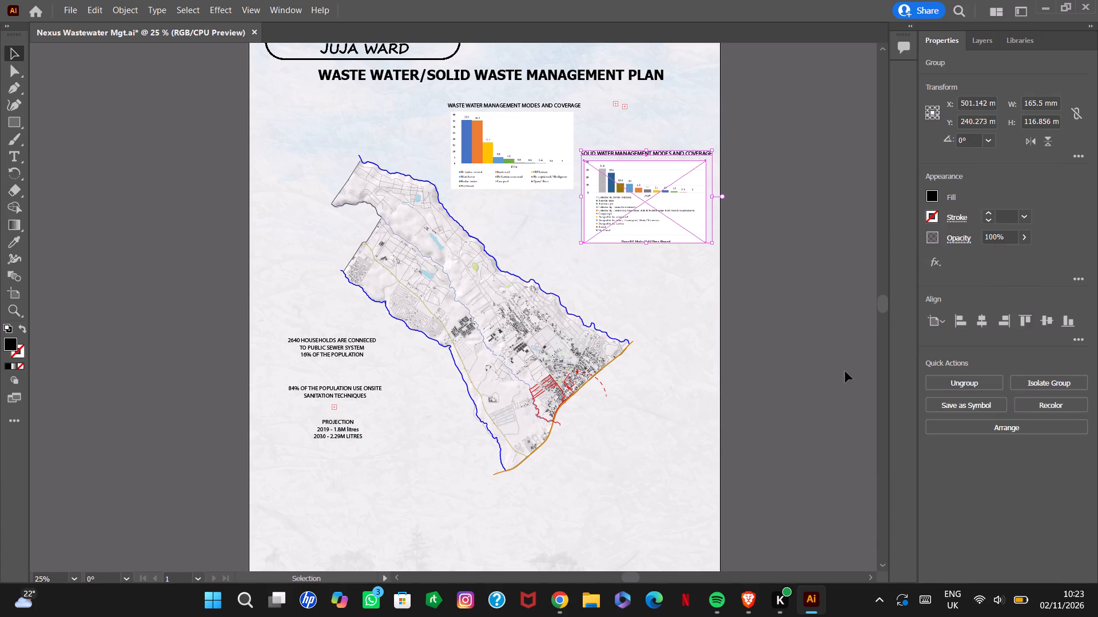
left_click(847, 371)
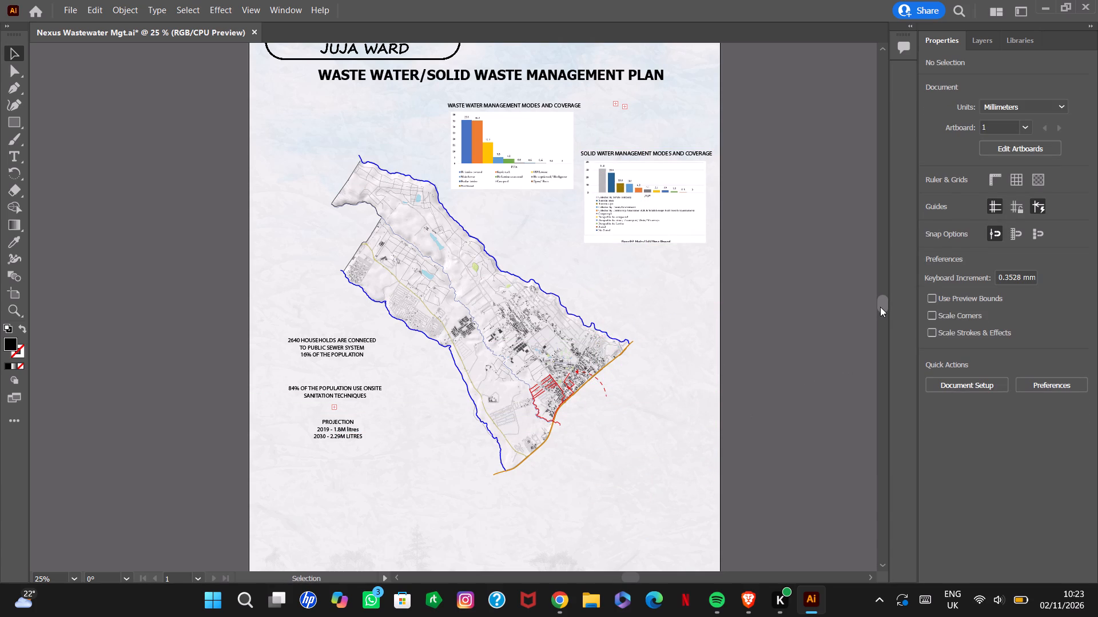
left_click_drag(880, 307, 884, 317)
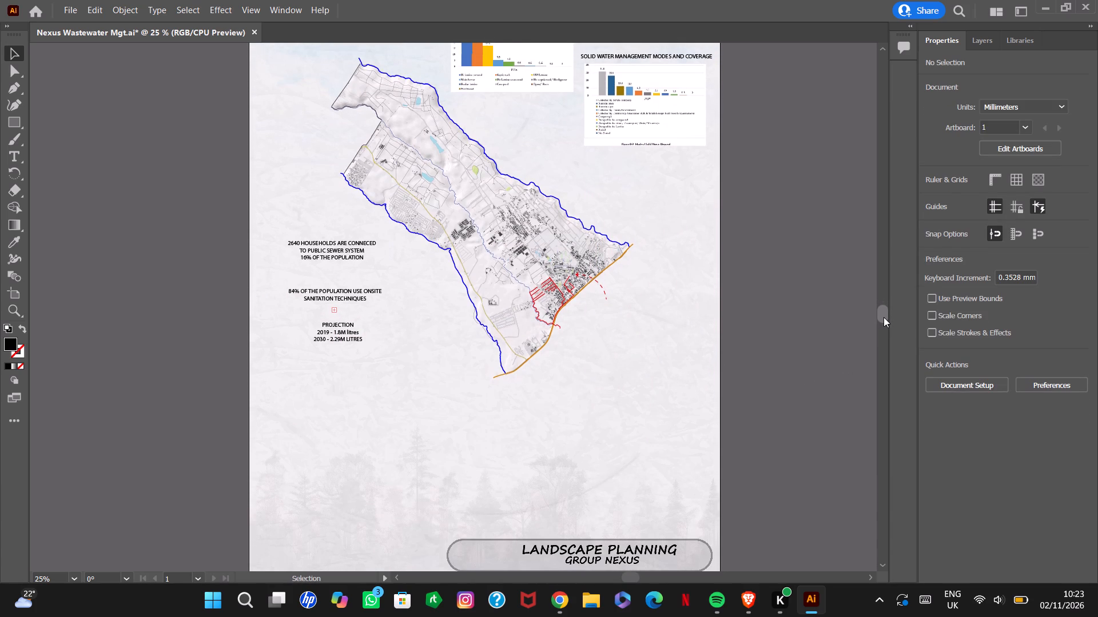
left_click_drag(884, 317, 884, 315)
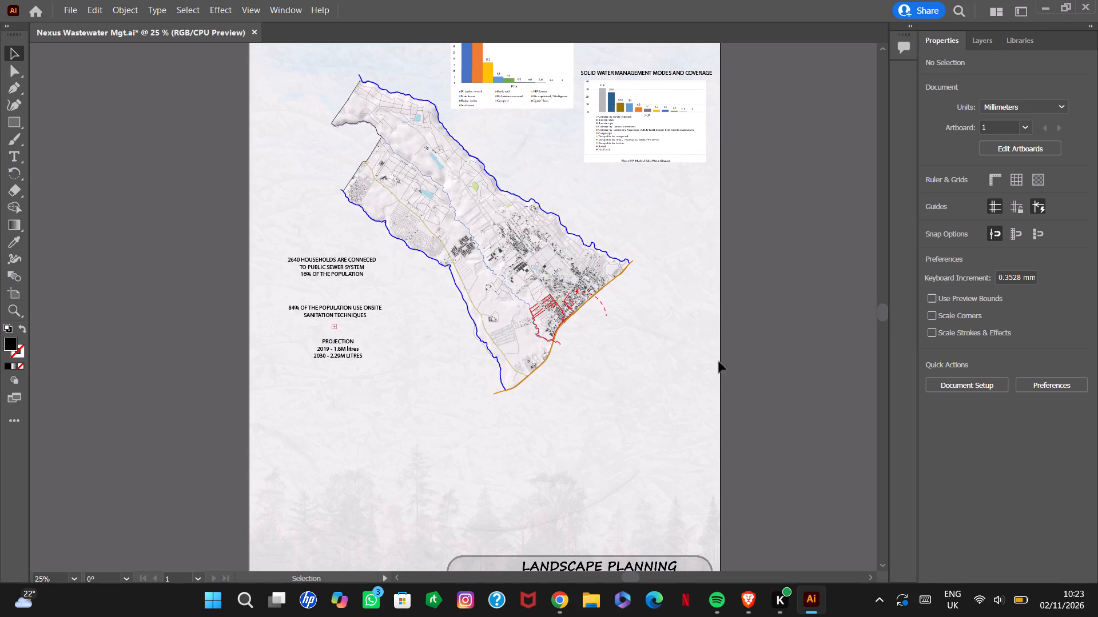
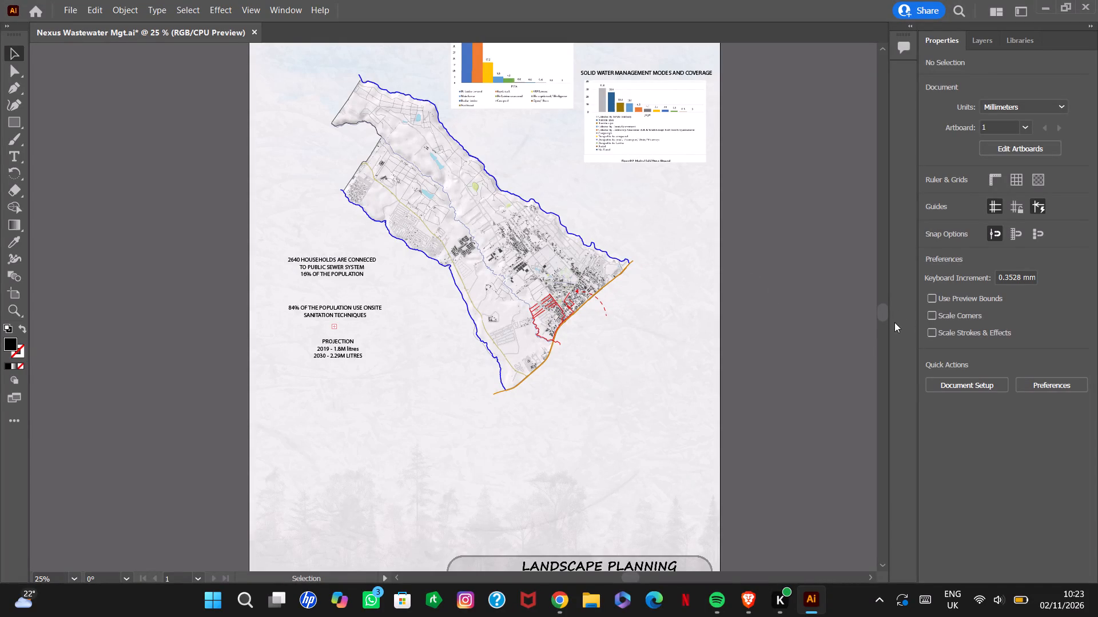
Draw a rectangle about 133 mm wide and 98.7 mm high below the map's southeastern end.
left_click_drag(884, 311, 882, 293)
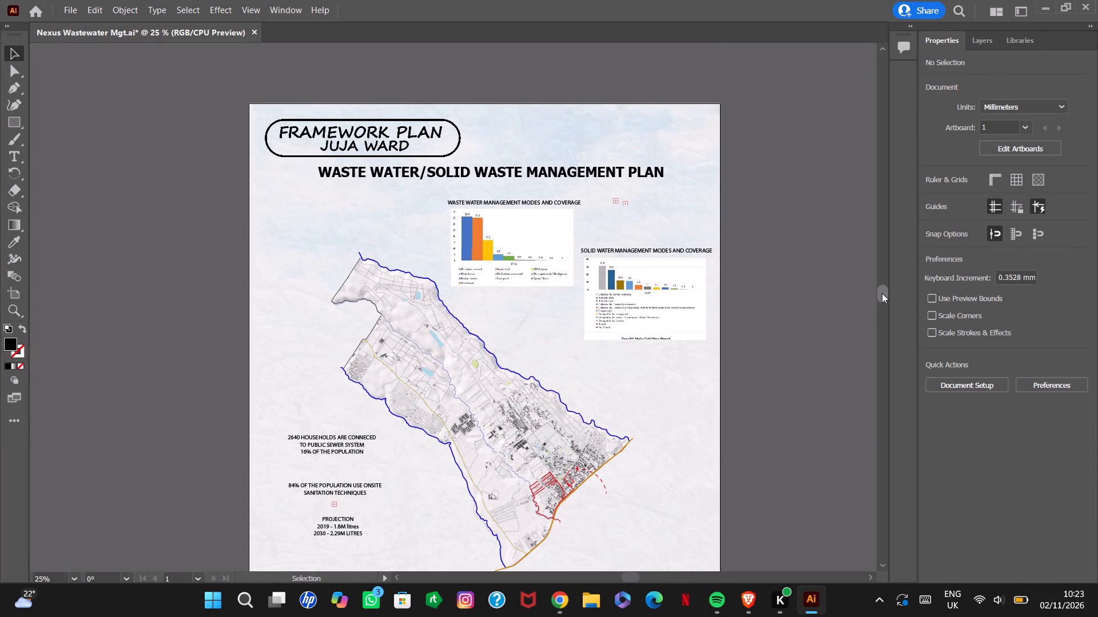
left_click_drag(882, 293, 884, 301)
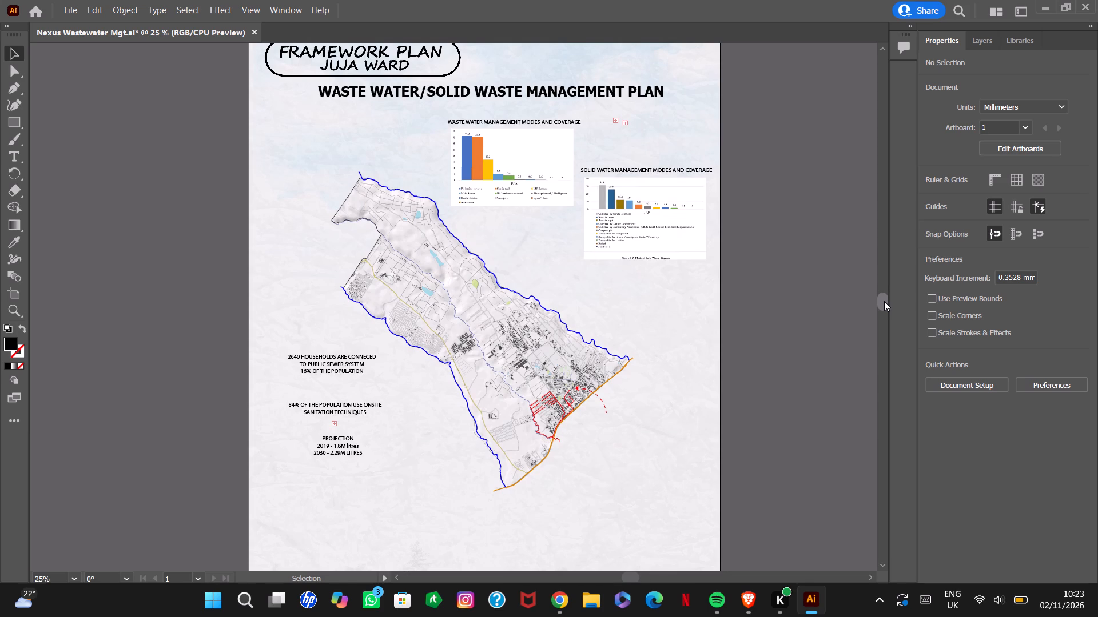
left_click(884, 302)
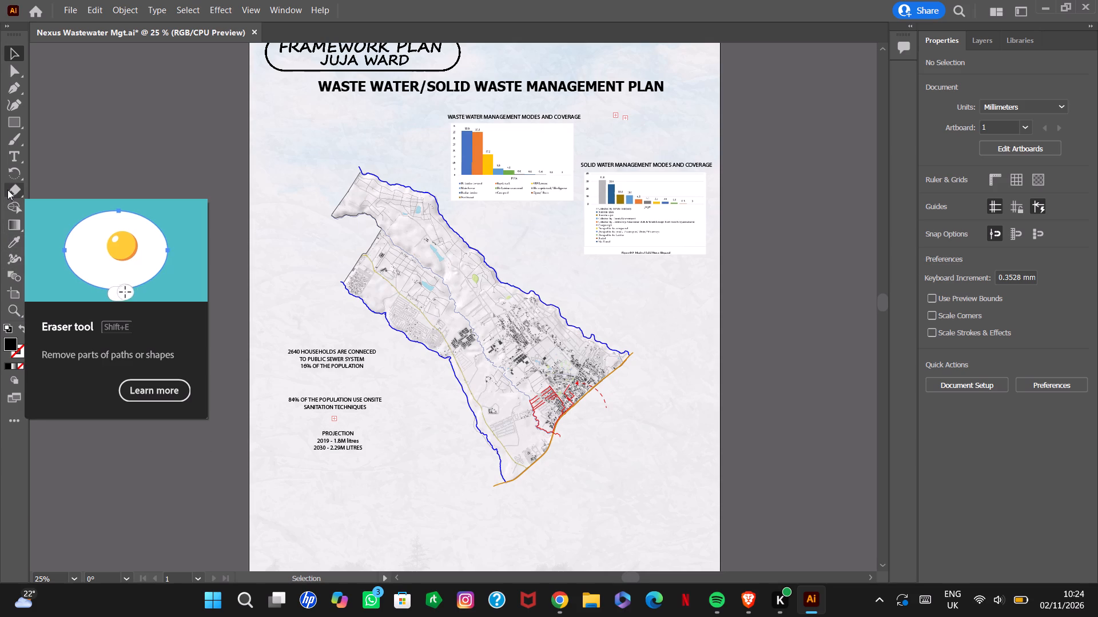
left_click(17, 125)
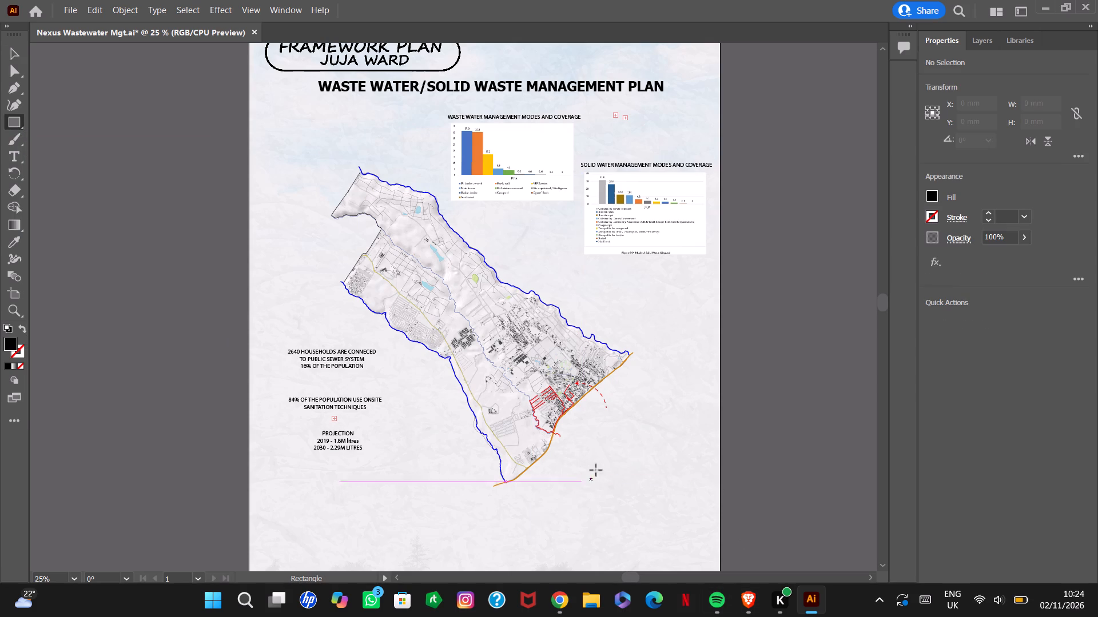
left_click_drag(583, 478, 627, 532)
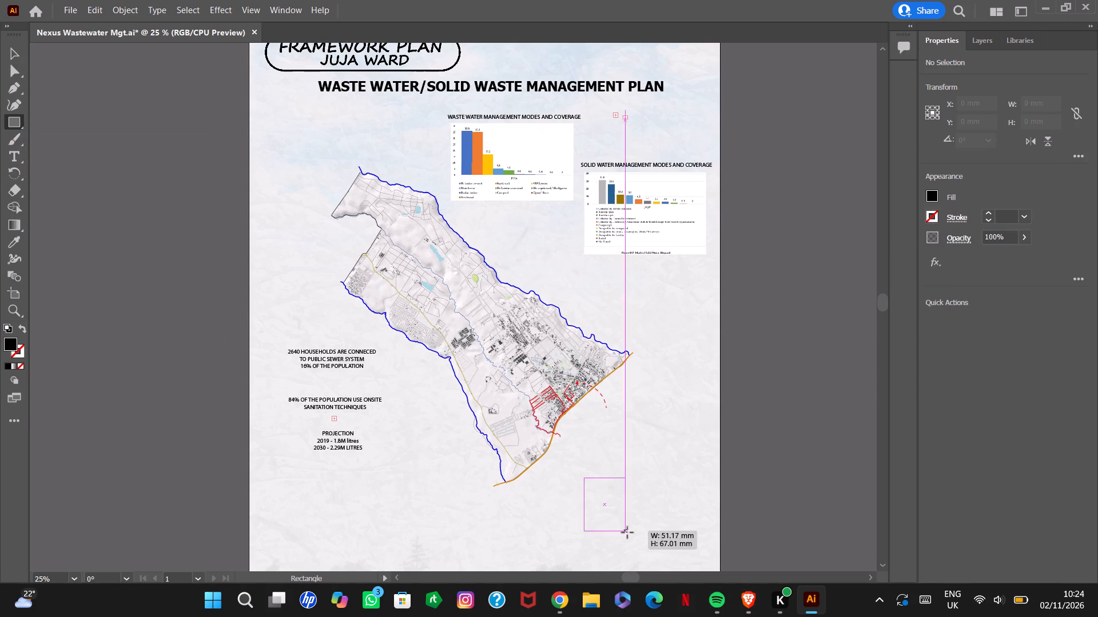
left_click_drag(627, 532, 690, 556)
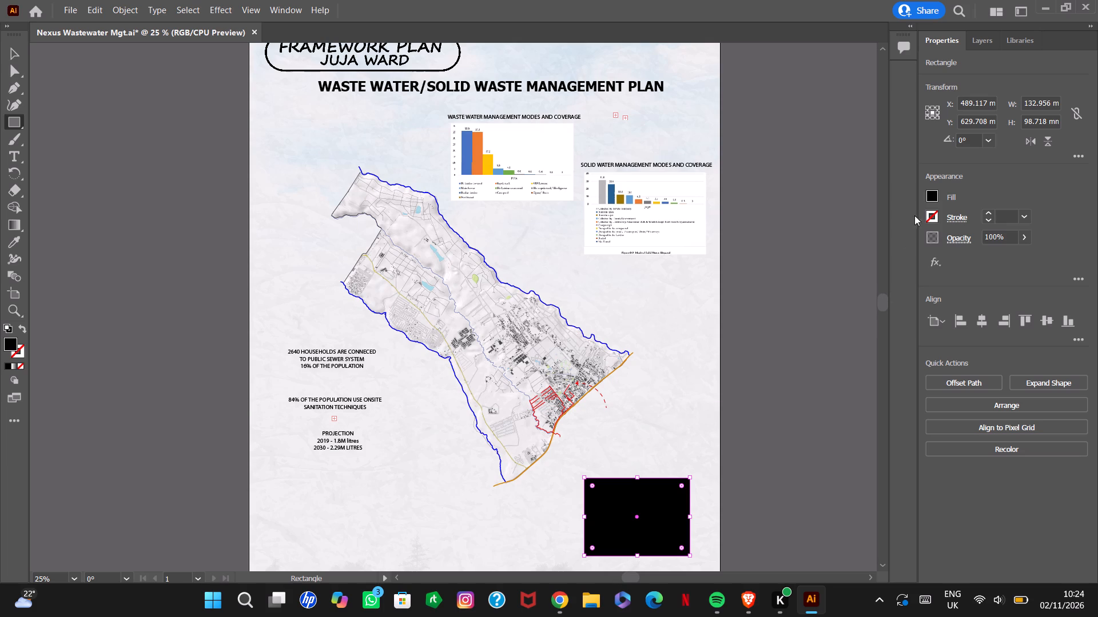
Give the new rectangle no fill and a black 1 pt stroke.
left_click(935, 194)
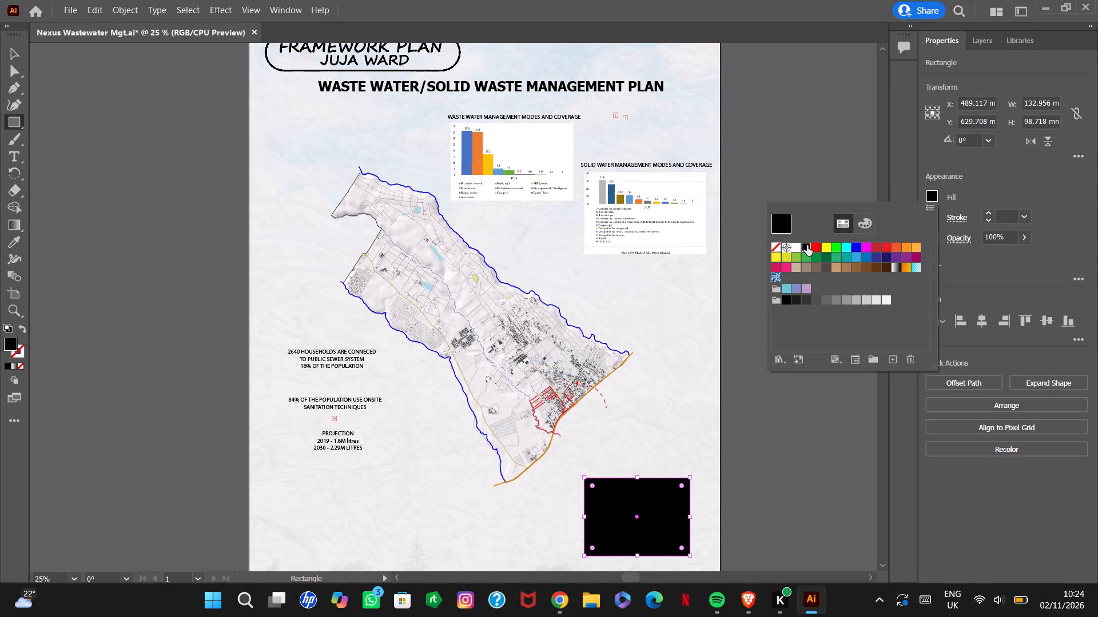
left_click(777, 246)
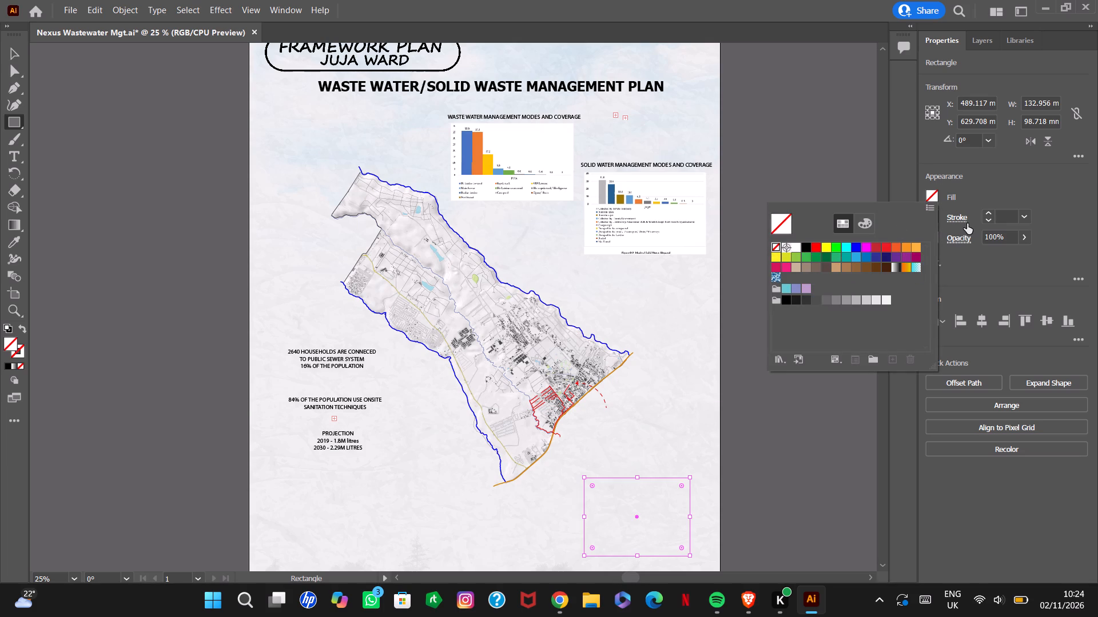
left_click(963, 197)
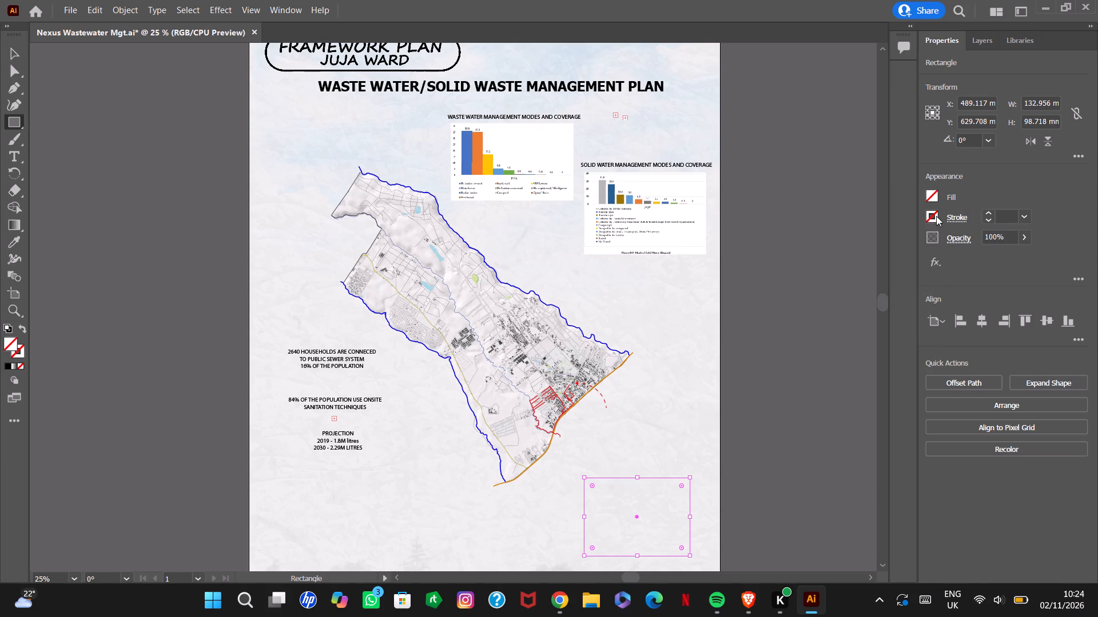
left_click(935, 217)
left_click(809, 264)
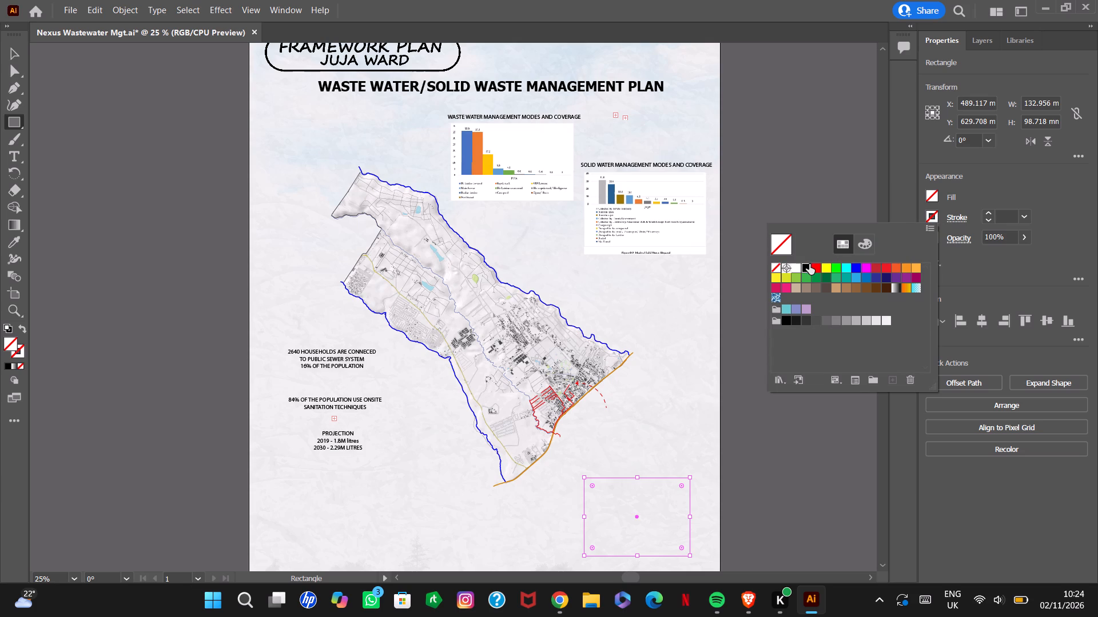
left_click(984, 270)
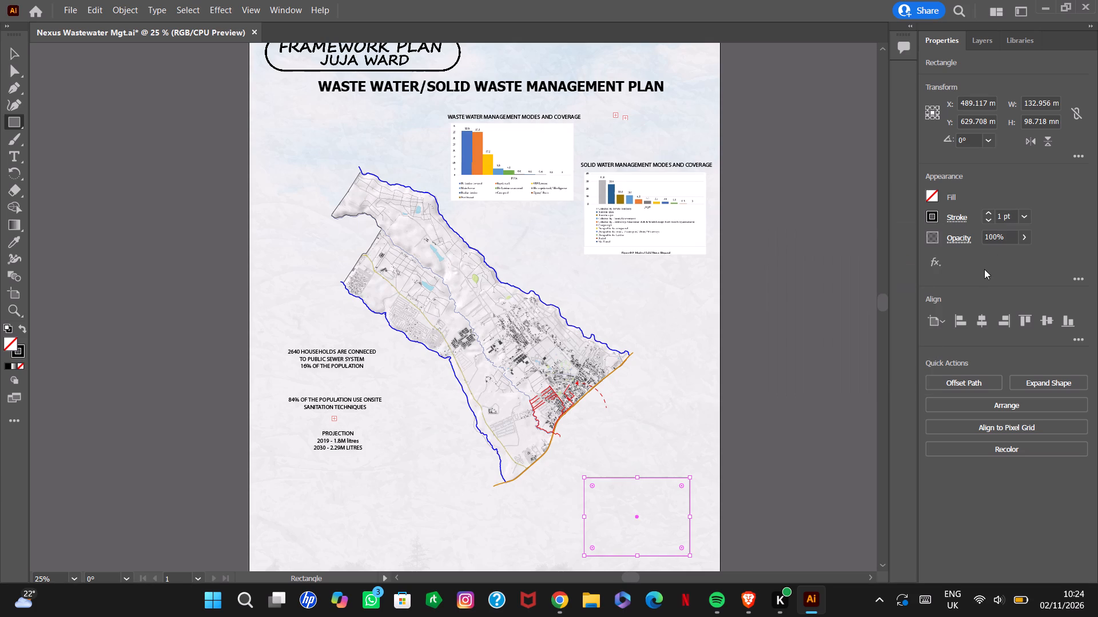
left_click(901, 362)
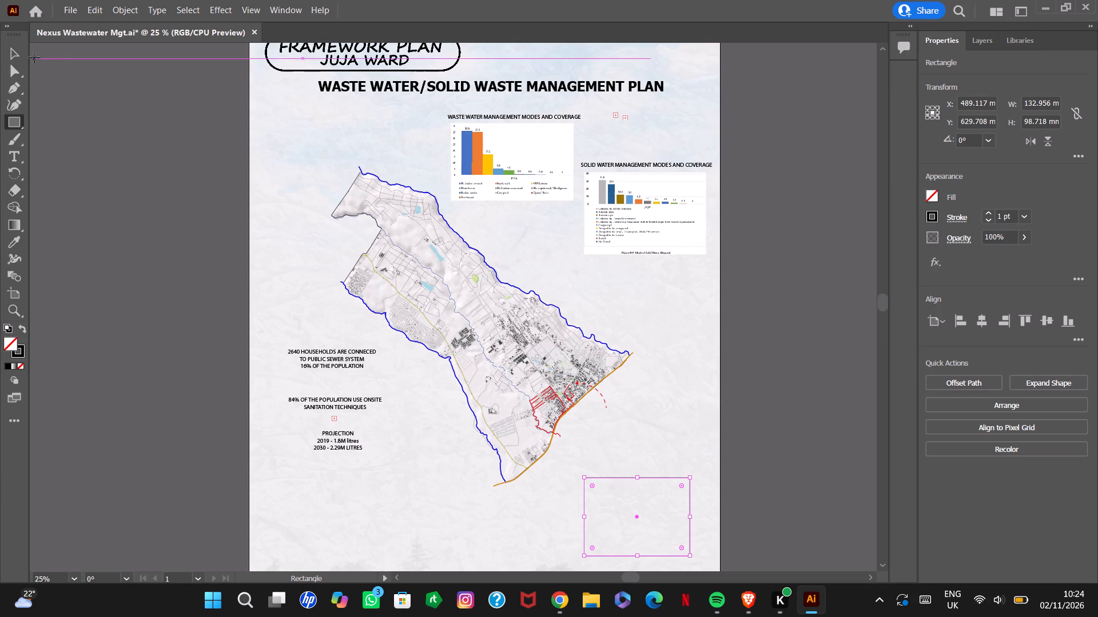
left_click(13, 49)
left_click(695, 430)
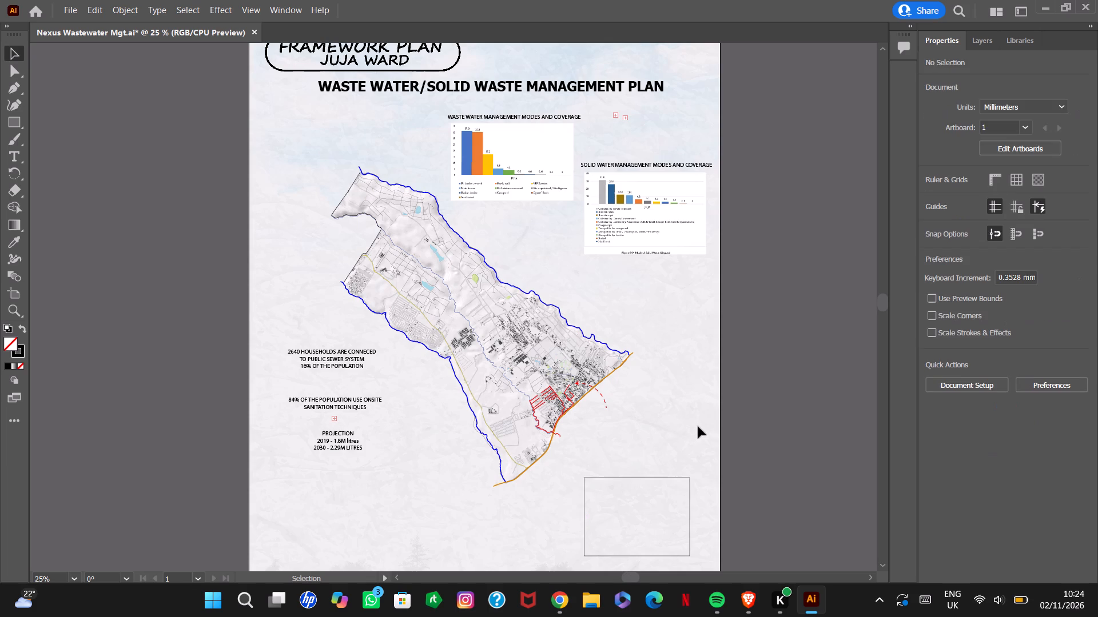
Extend the rectangle downward towards the Landscape Planning title block, to a height of about 191.7 mm.
left_click_drag(880, 303, 880, 318)
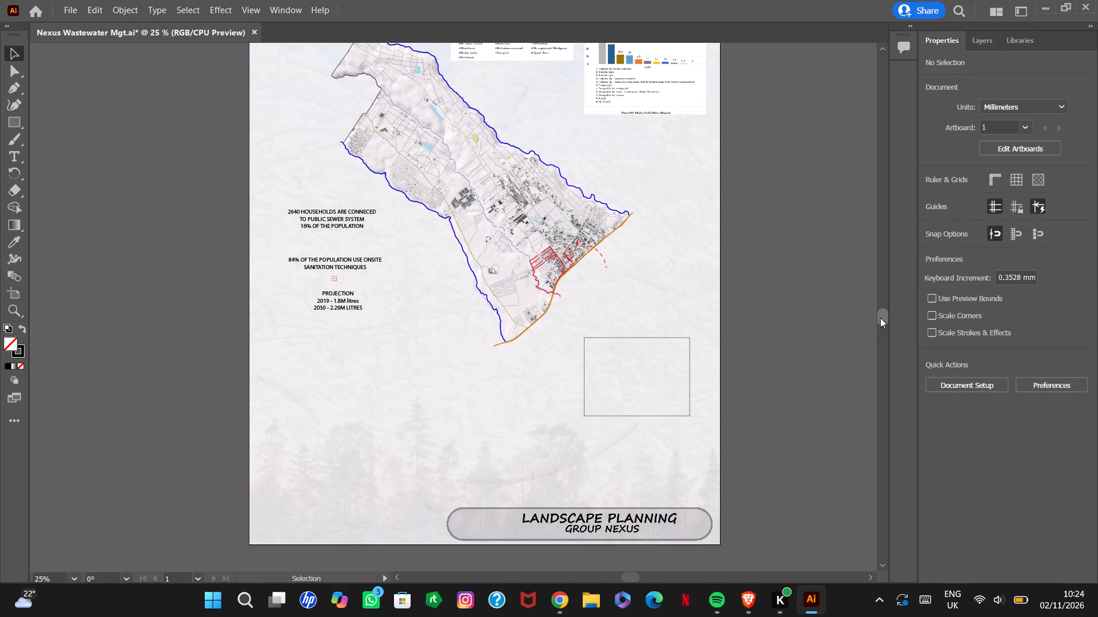
left_click_drag(880, 318, 880, 316)
left_click(659, 348)
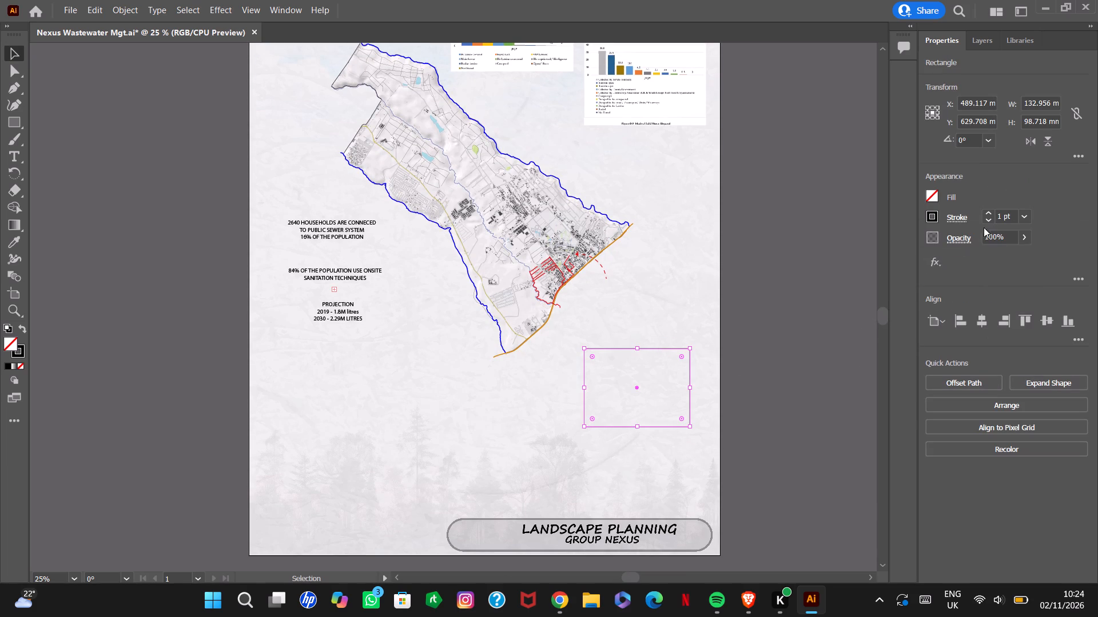
left_click(749, 331)
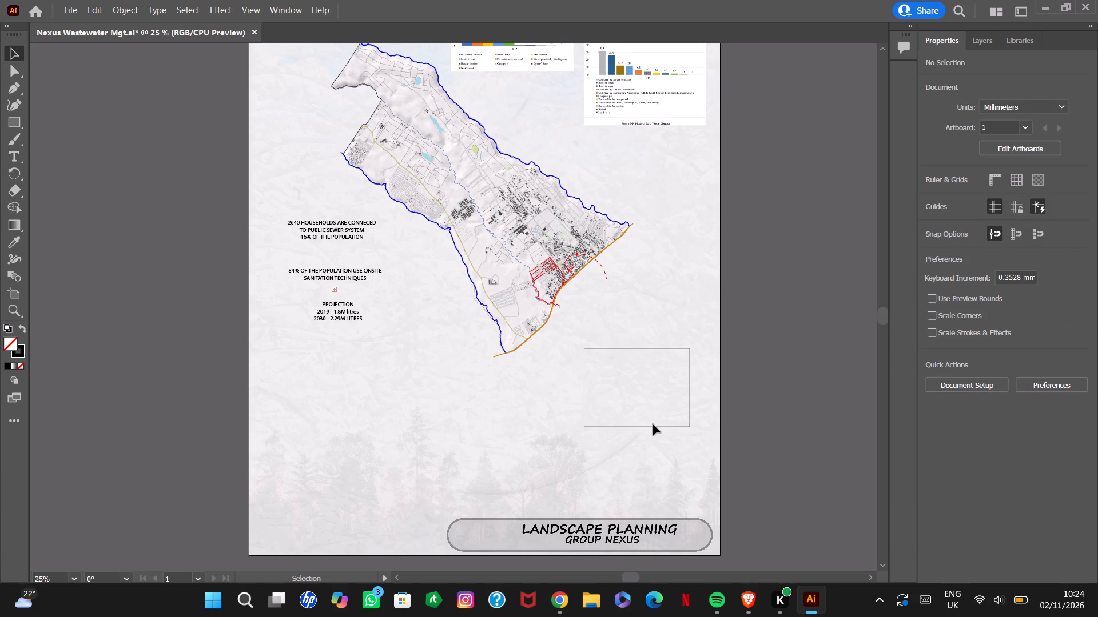
left_click(634, 428)
left_click(636, 427)
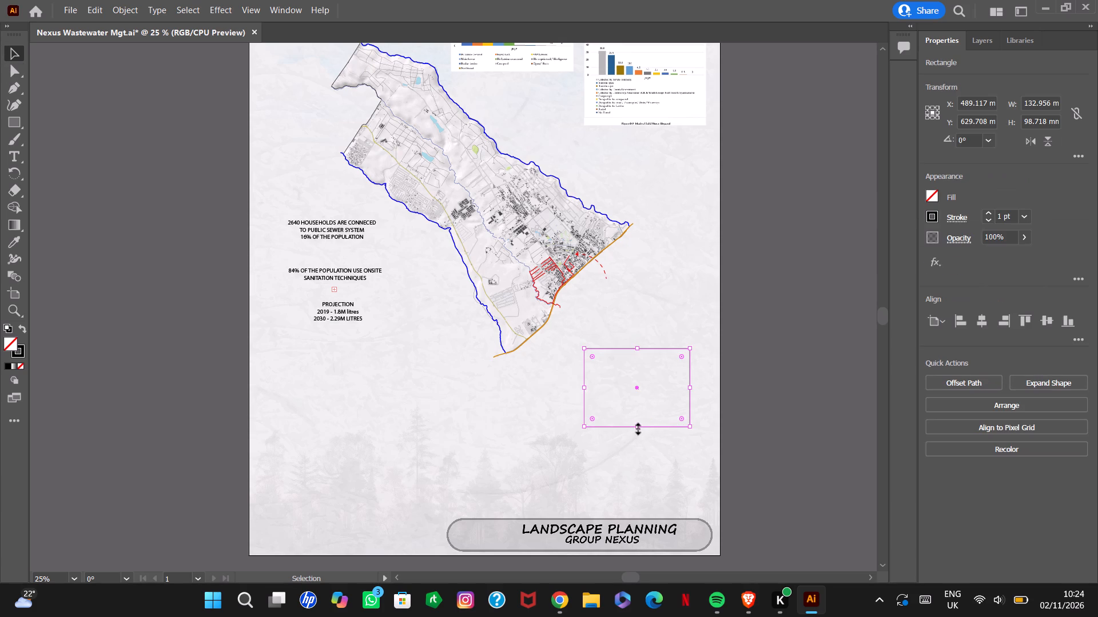
left_click_drag(638, 426, 640, 471)
key("Escape")
left_click_drag(637, 427, 630, 500)
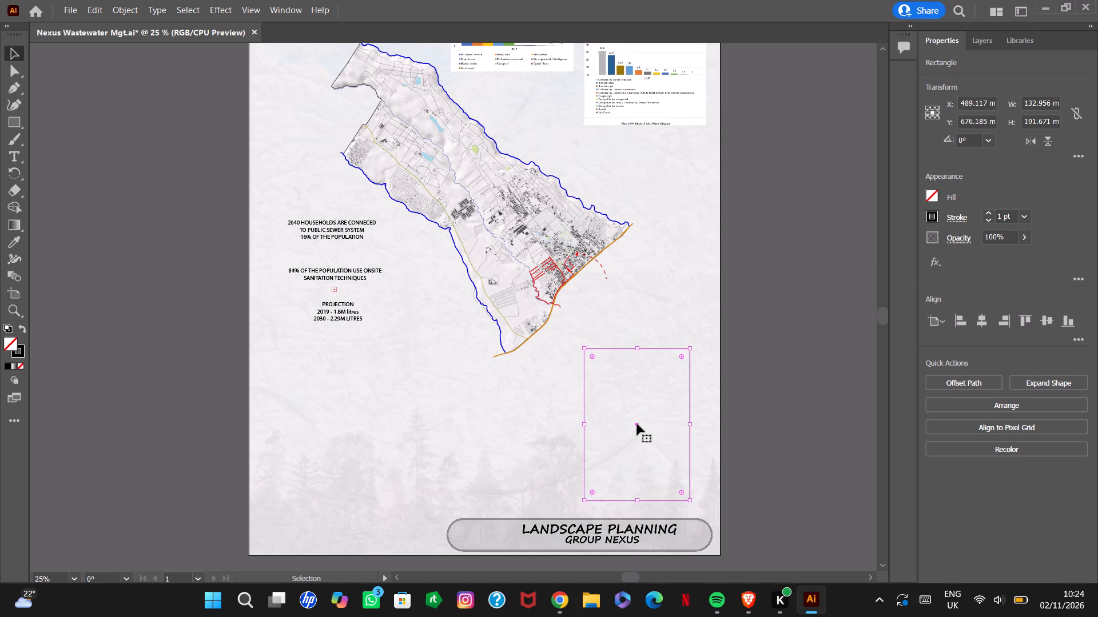
Move the rectangle about 12 mm right, to about X 501.1 mm, keeping its vertical position.
left_click_drag(631, 440, 647, 450)
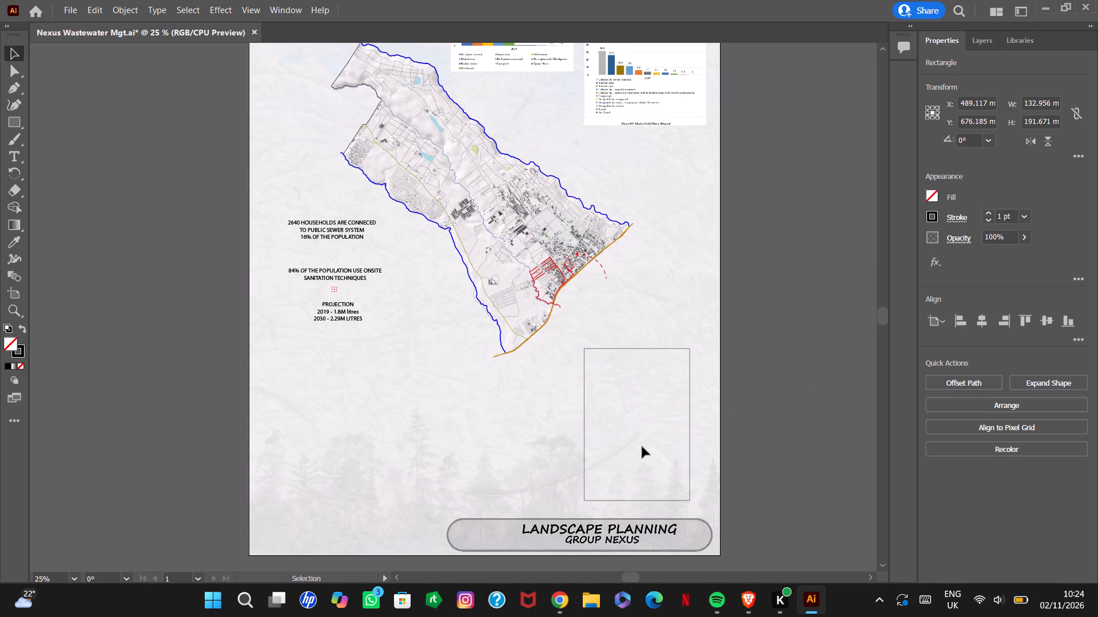
left_click(634, 426)
left_click(616, 350)
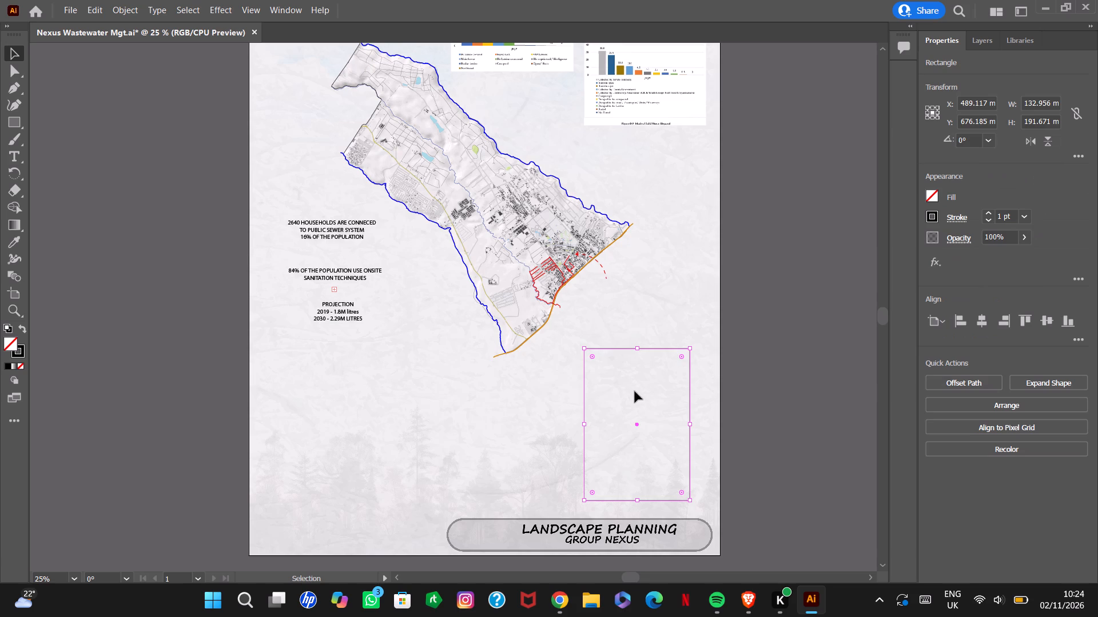
left_click_drag(644, 423, 651, 425)
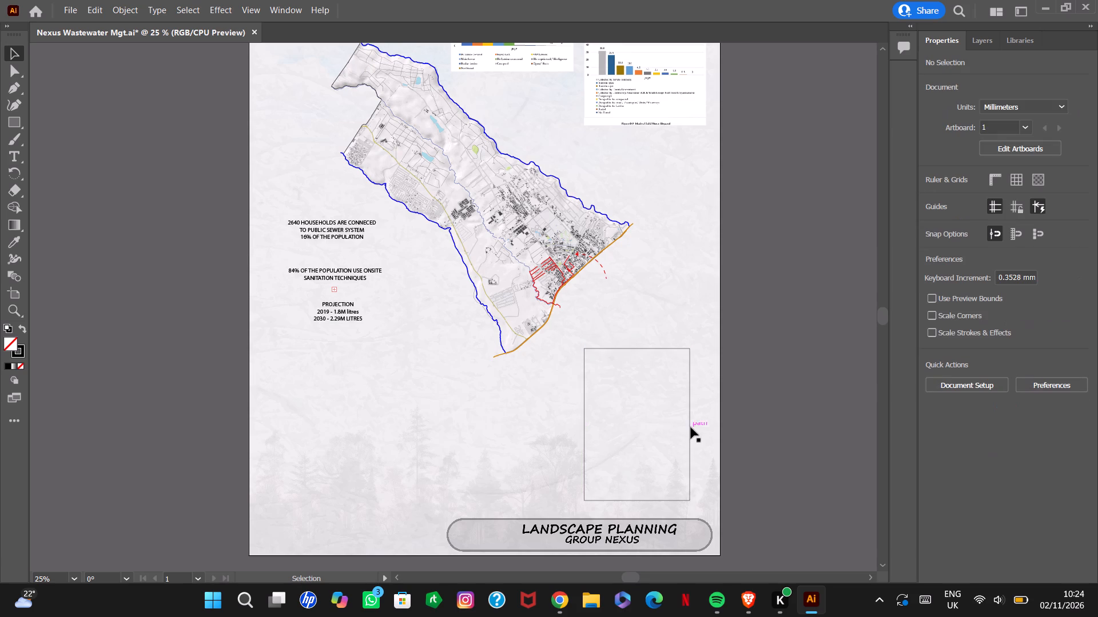
left_click_drag(690, 430, 698, 431)
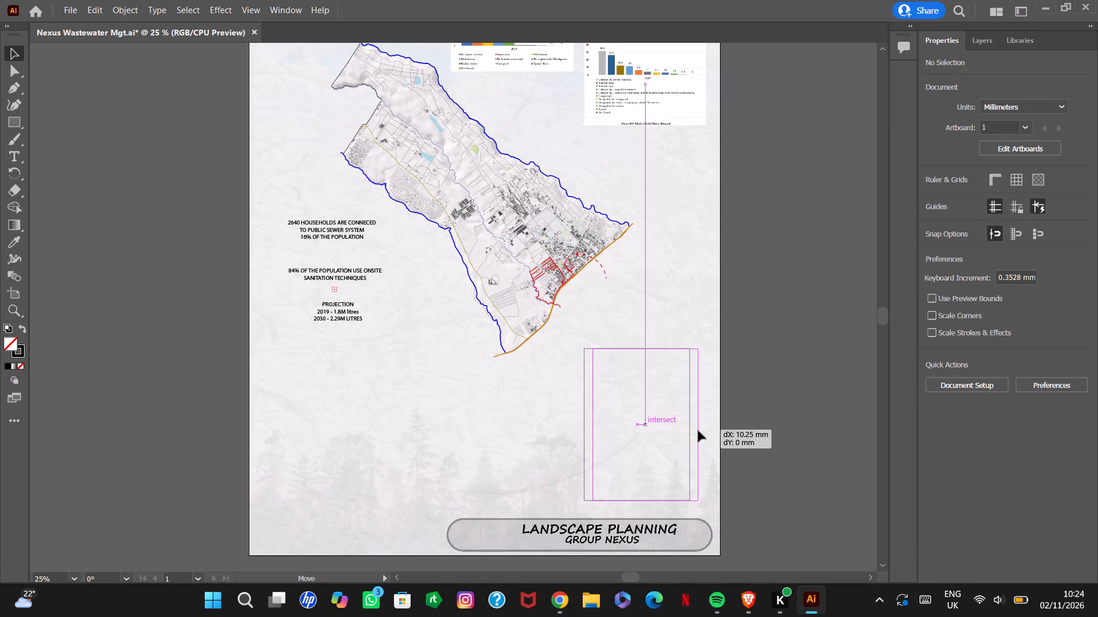
left_click_drag(698, 431, 701, 431)
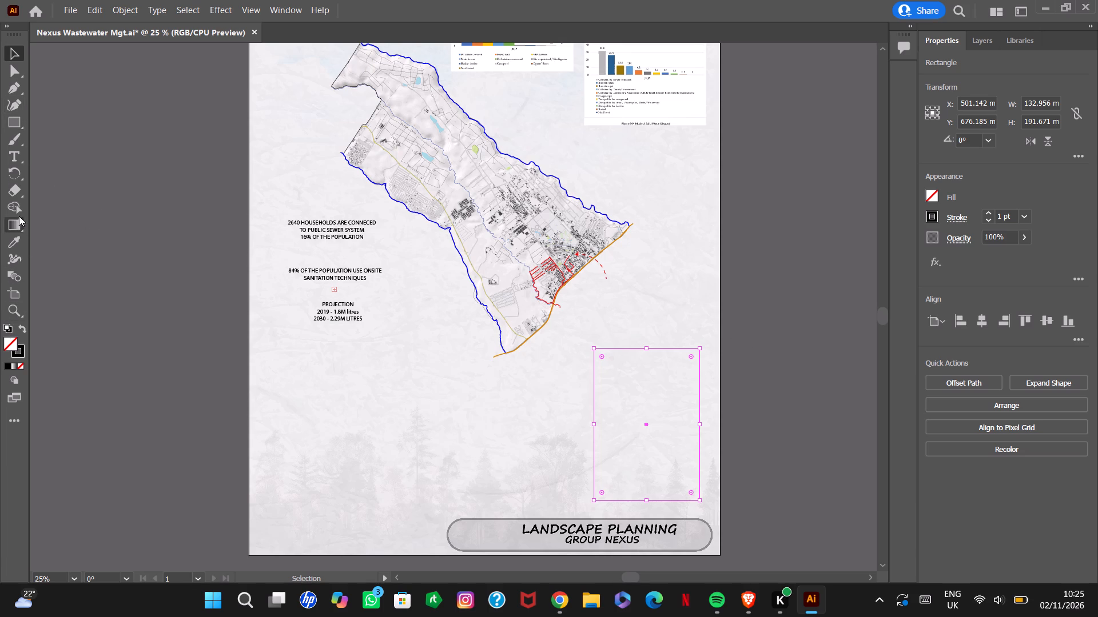
Draw a horizontal line about 133 mm long across the rectangle near its top edge with the Line Segment tool, at about Y 607 mm.
left_click(5, 424)
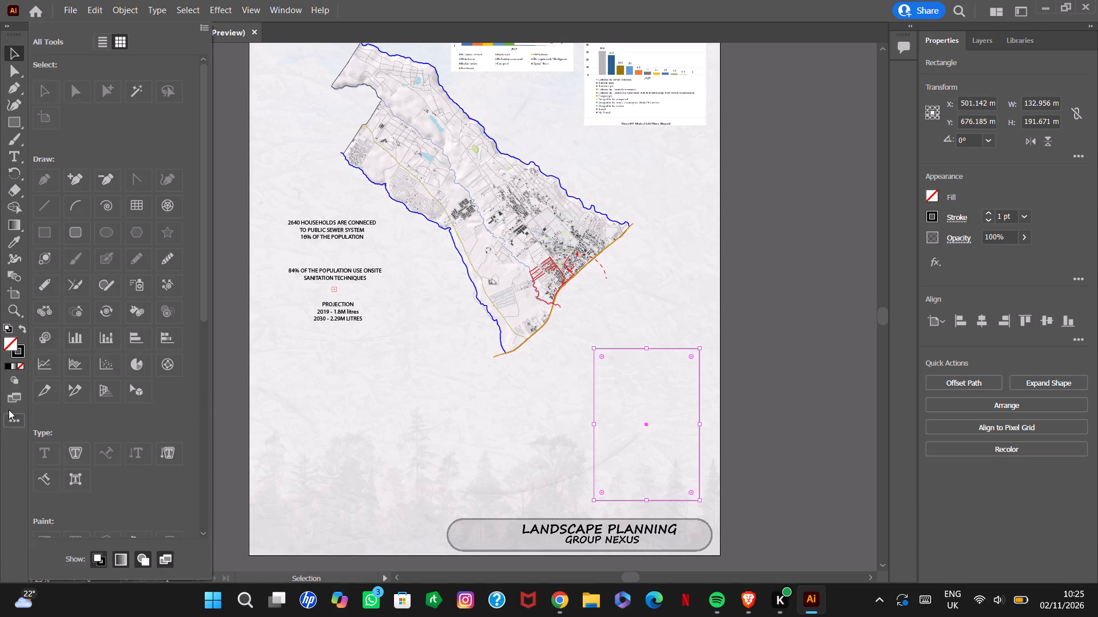
left_click(43, 202)
left_click(4, 462)
left_click(23, 123)
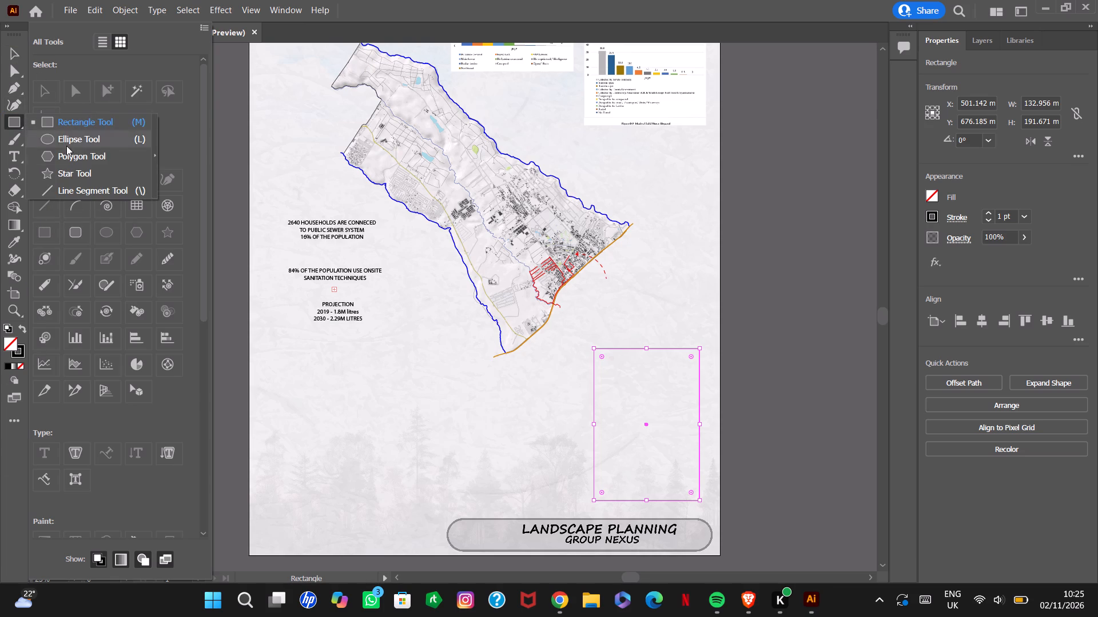
left_click(83, 189)
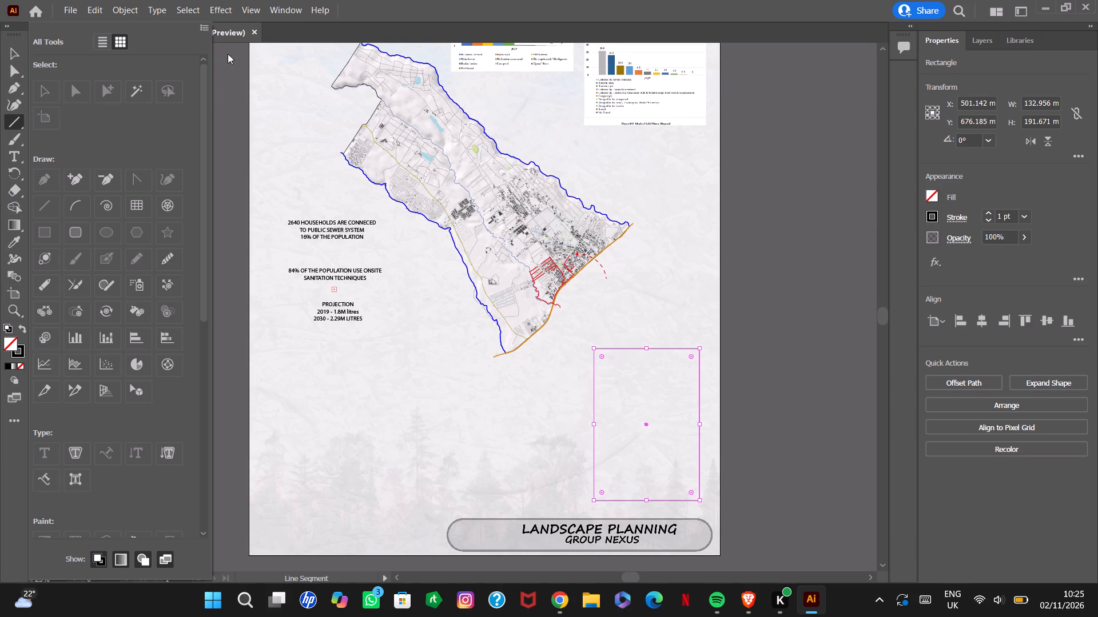
left_click(14, 25)
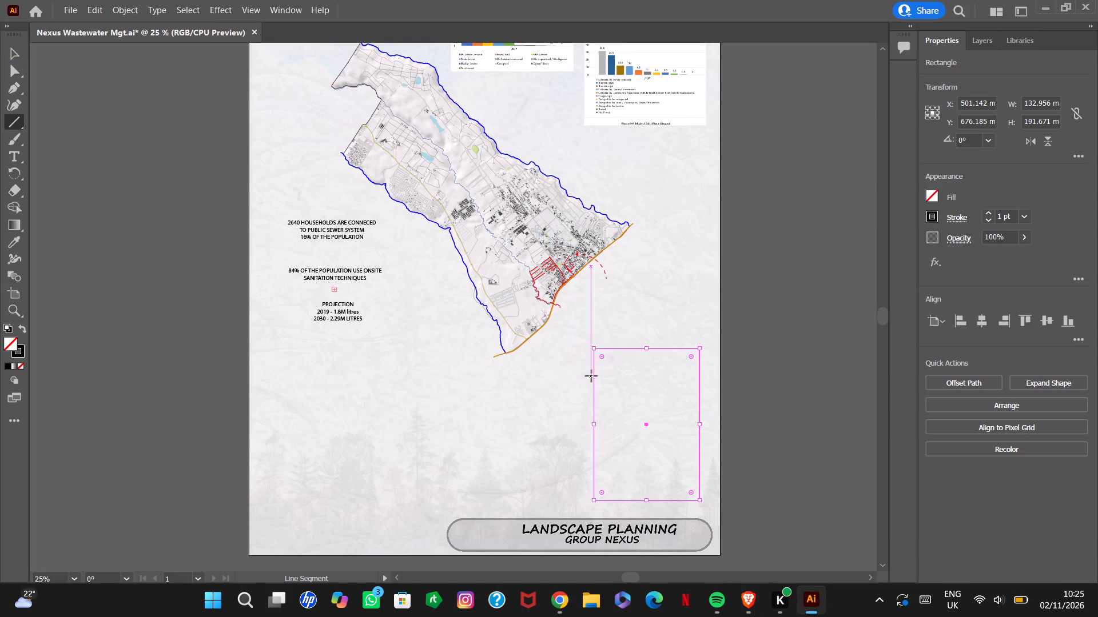
left_click_drag(595, 370, 679, 378)
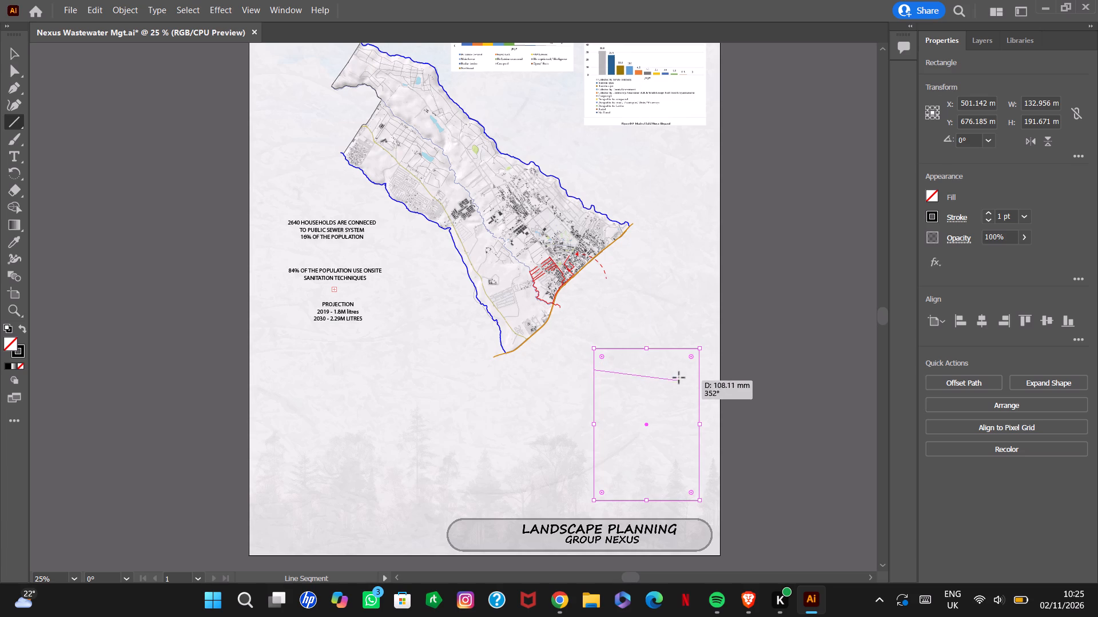
left_click_drag(679, 378, 698, 370)
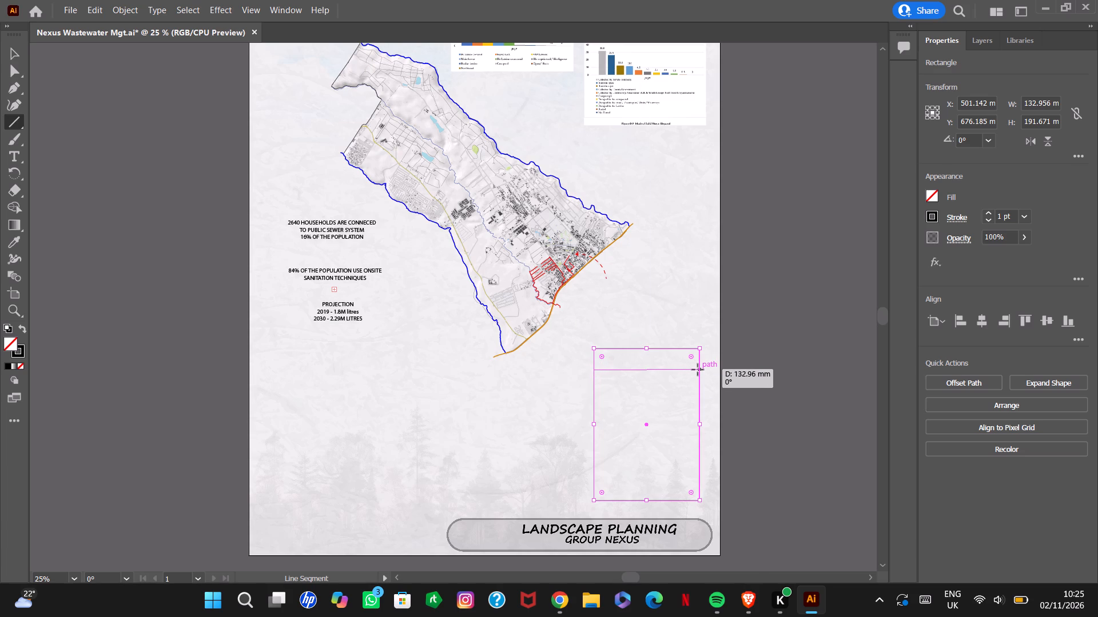
left_click_drag(698, 370, 699, 370)
left_click_drag(699, 370, 699, 368)
left_click(799, 405)
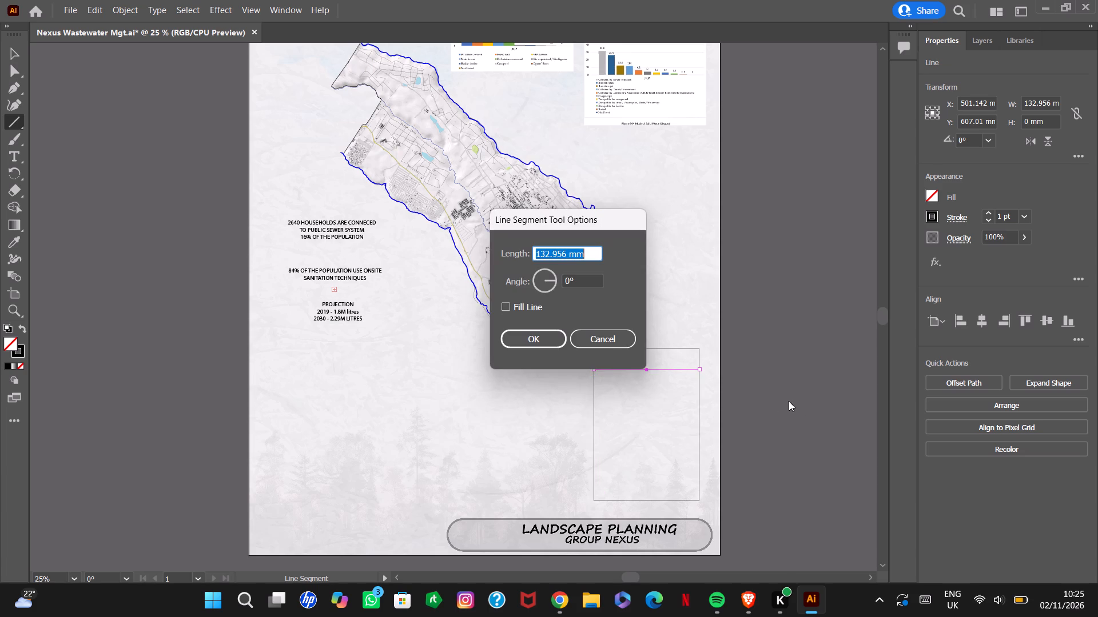
left_click(605, 342)
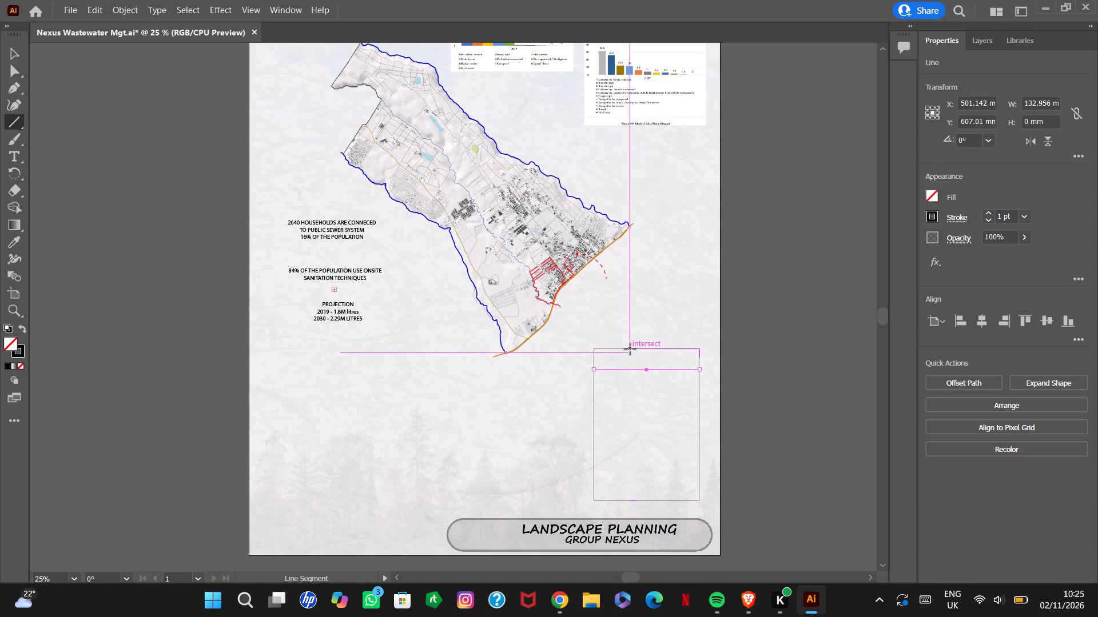
Draw a vertical line about 191.7 mm long from the rectangle's top edge to its bottom edge, at about X 480 mm.
left_click_drag(631, 350, 636, 385)
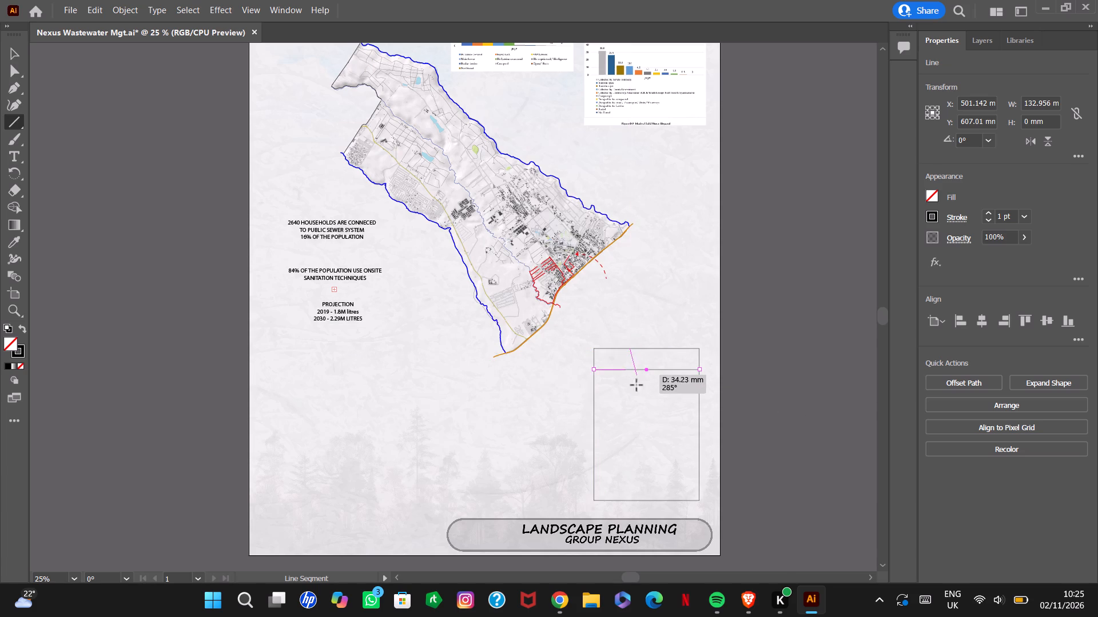
left_click_drag(636, 385, 630, 488)
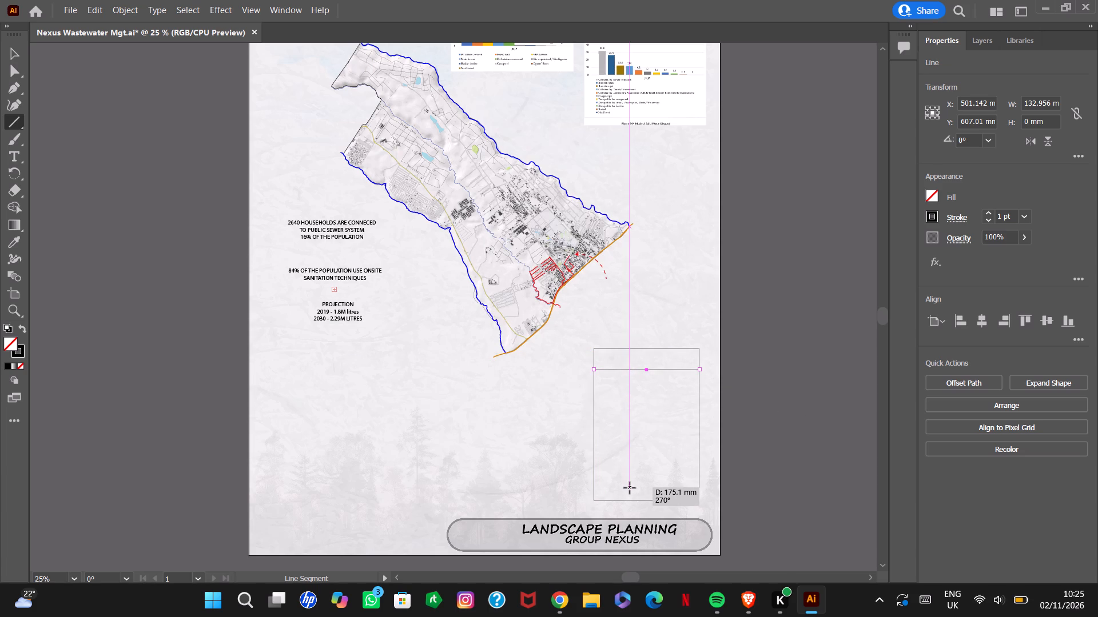
left_click_drag(630, 488, 630, 502)
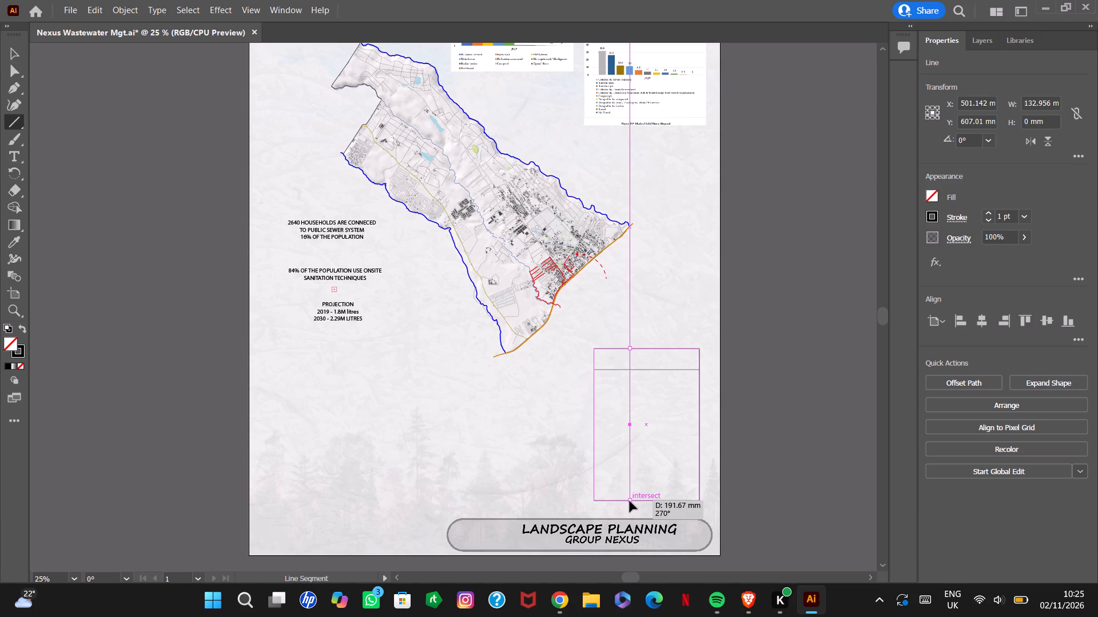
left_click(805, 392)
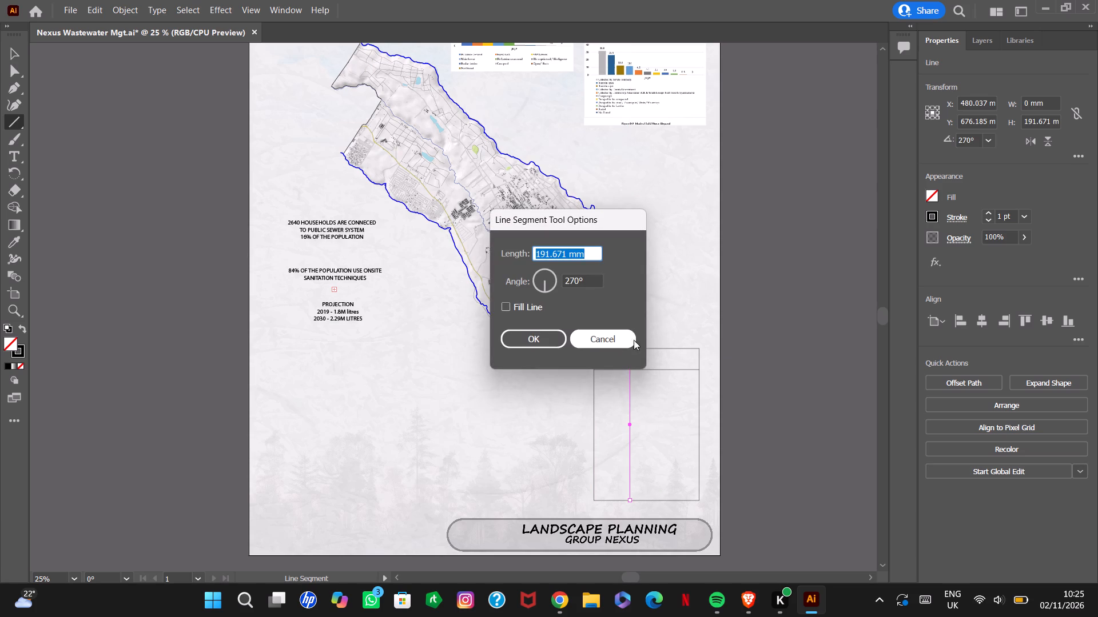
left_click(634, 340)
key("Escape")
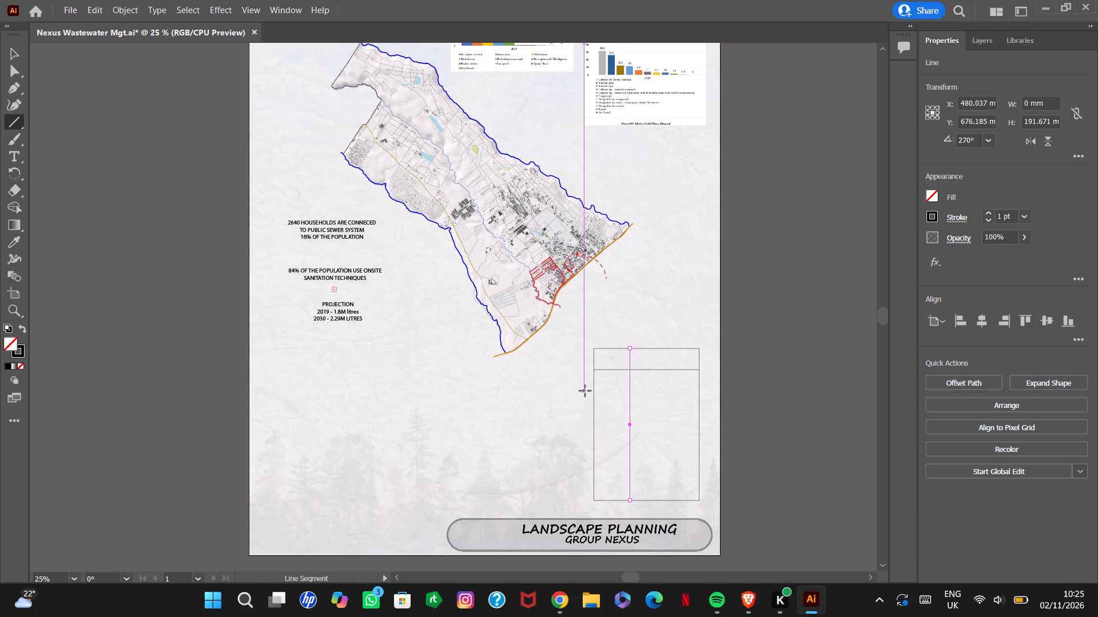
key("Escape")
left_click(8, 46)
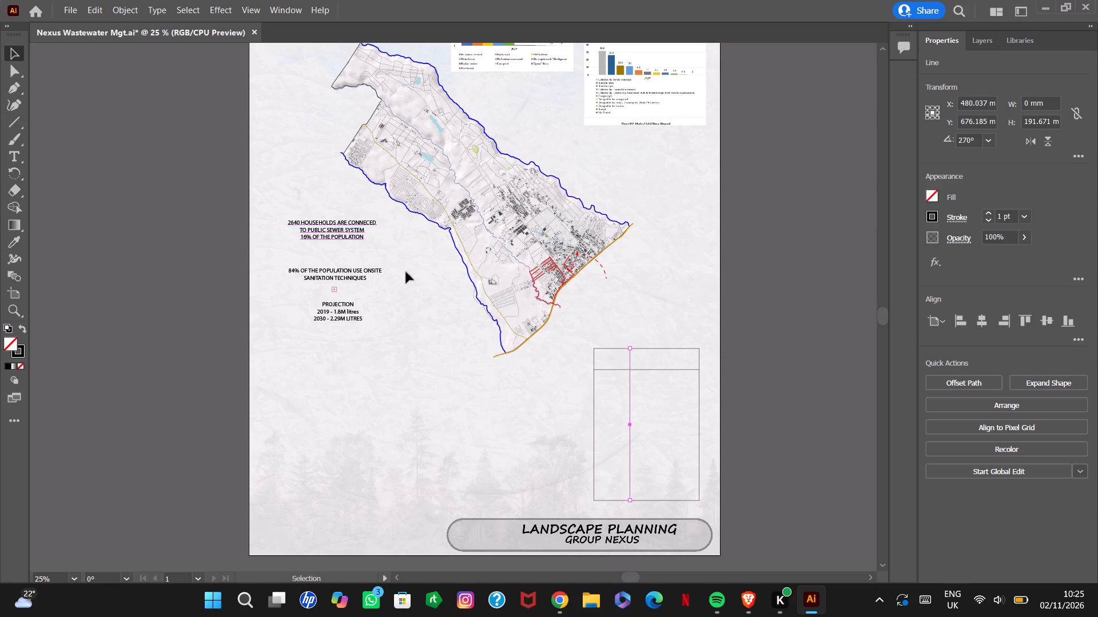
left_click(488, 404)
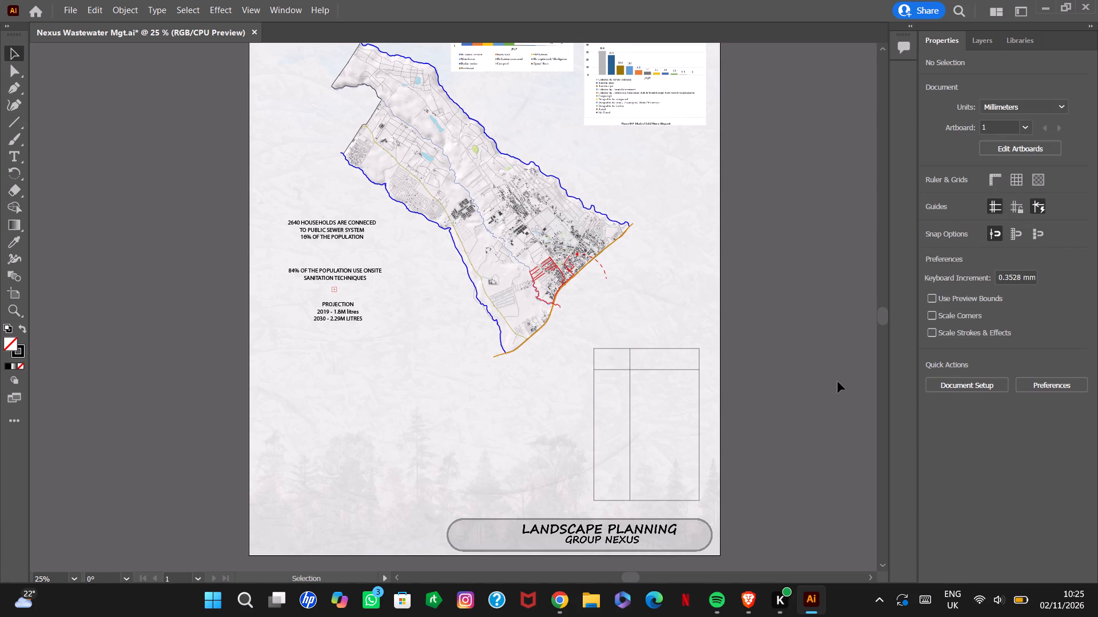
Duplicate the "84% of the population use onsite sanitation techniques" note and place the copy just above the table frame, at about X 494.1 mm, Y 556.6 mm.
left_click(330, 271)
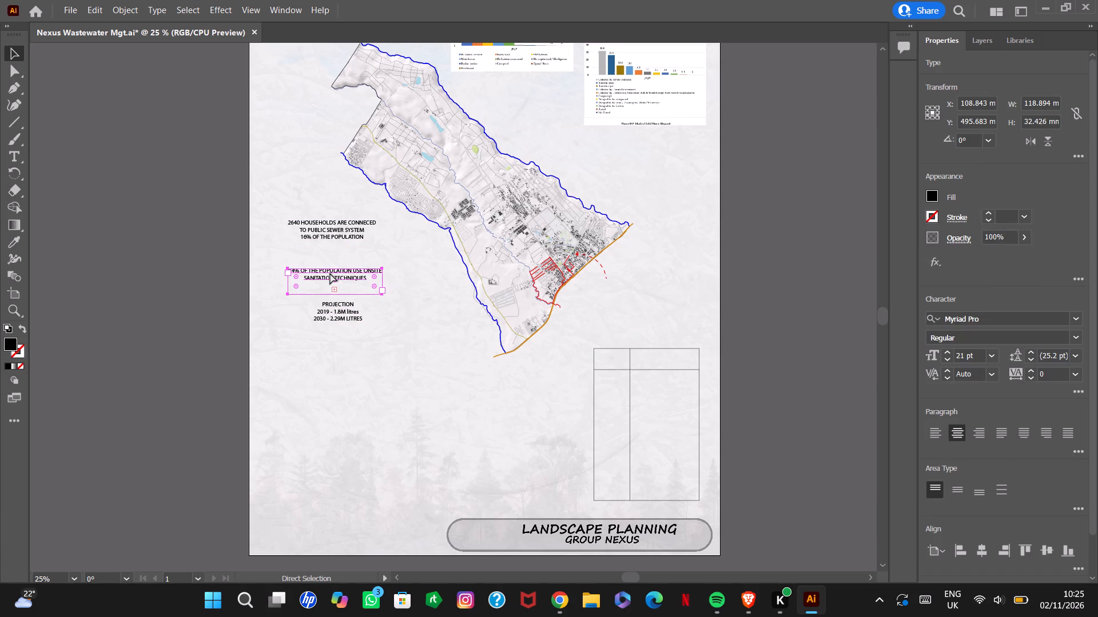
key("ctrl+c")
key("ctrl+v")
left_click_drag(444, 311, 714, 366)
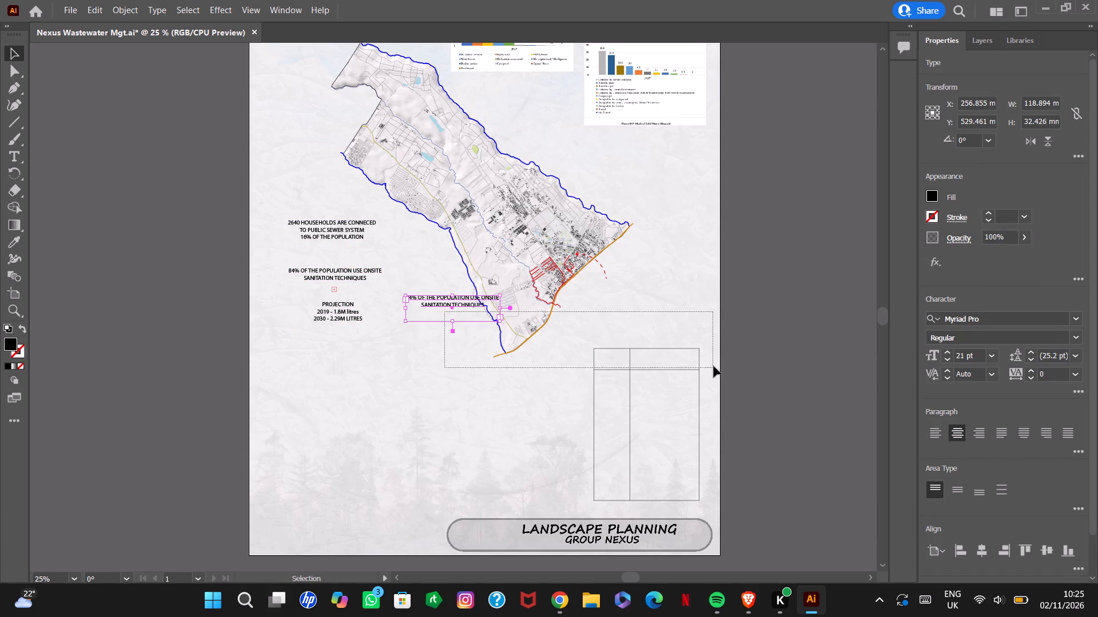
left_click_drag(714, 366, 580, 326)
key("Escape")
left_click_drag(453, 303, 541, 319)
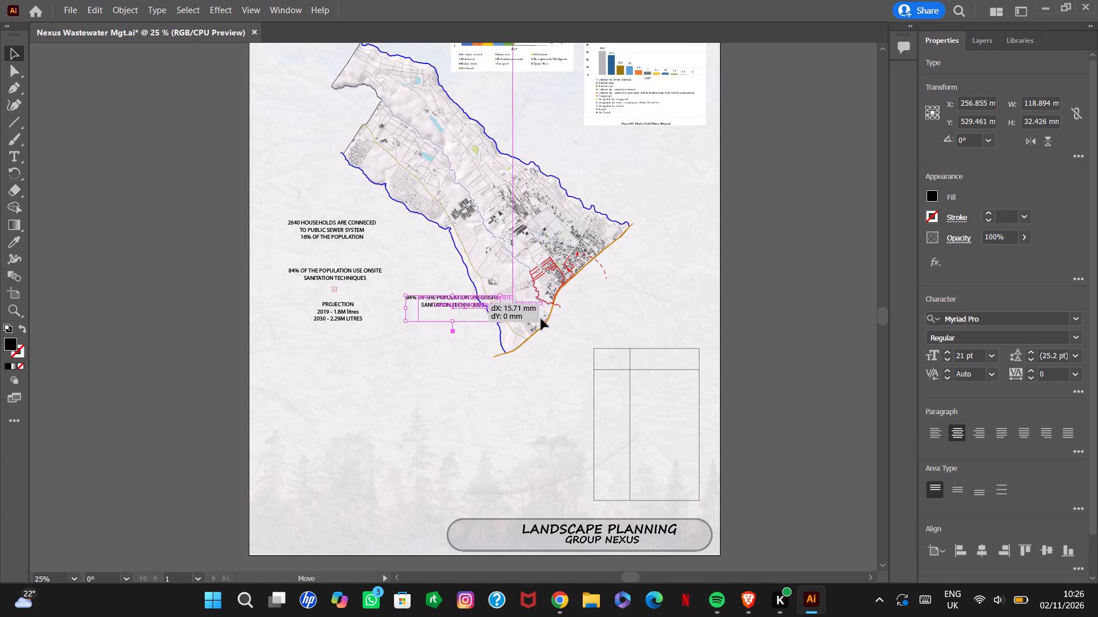
left_click_drag(541, 319, 642, 328)
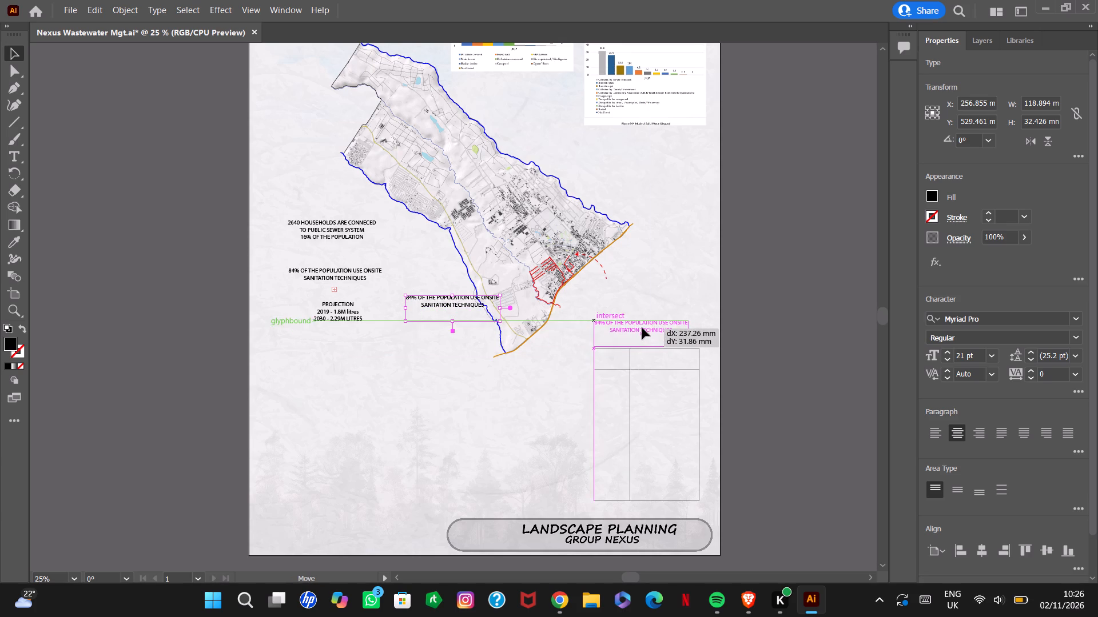
left_click_drag(642, 328, 642, 327)
left_click_drag(642, 327, 642, 327)
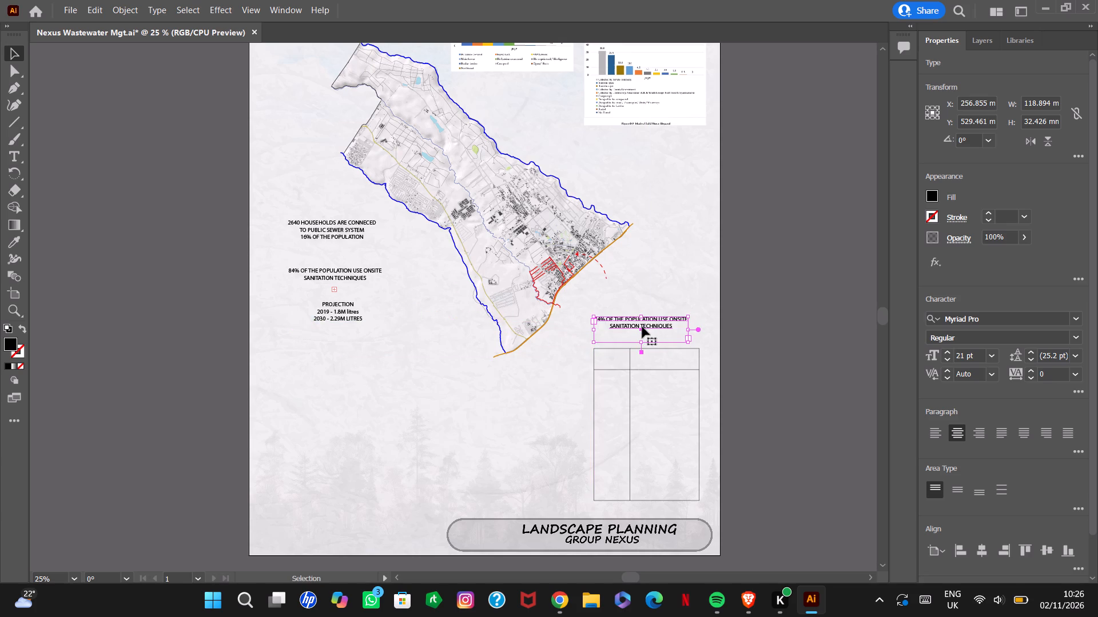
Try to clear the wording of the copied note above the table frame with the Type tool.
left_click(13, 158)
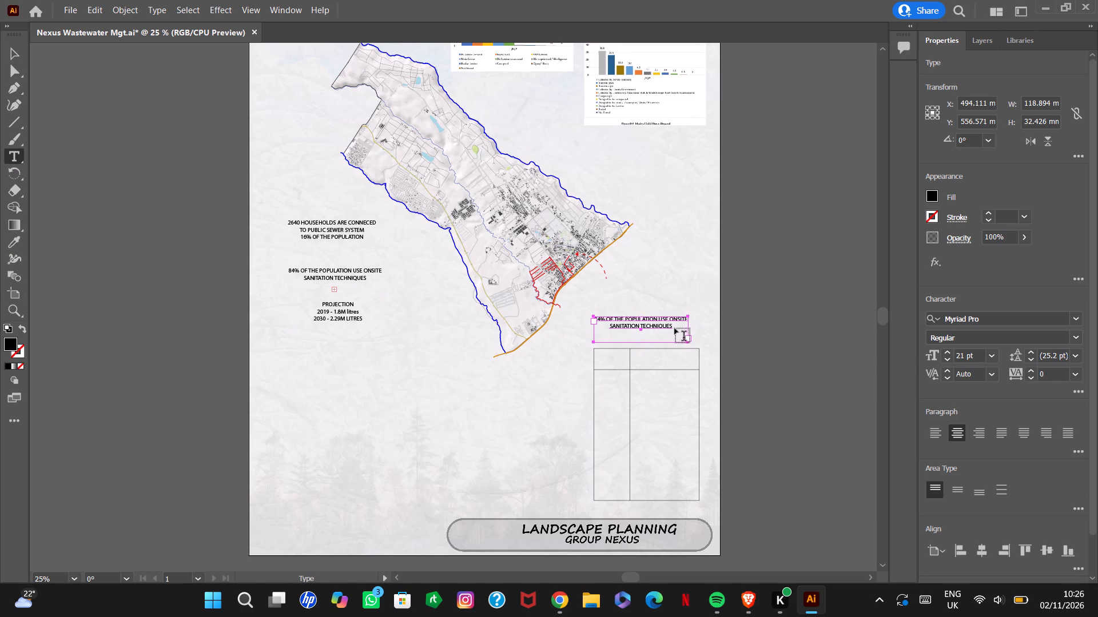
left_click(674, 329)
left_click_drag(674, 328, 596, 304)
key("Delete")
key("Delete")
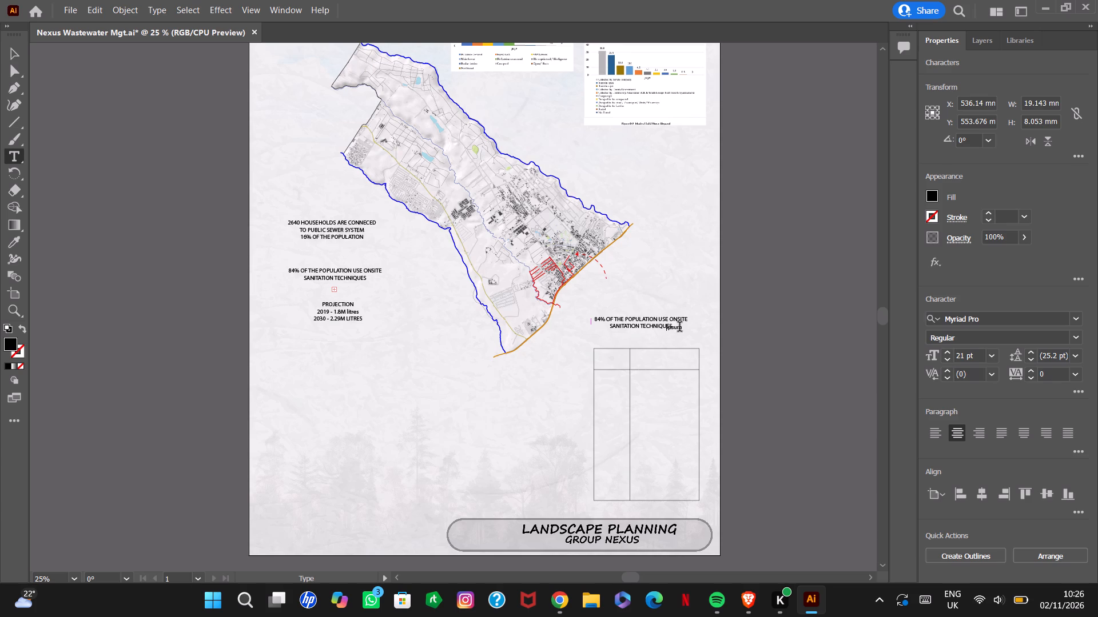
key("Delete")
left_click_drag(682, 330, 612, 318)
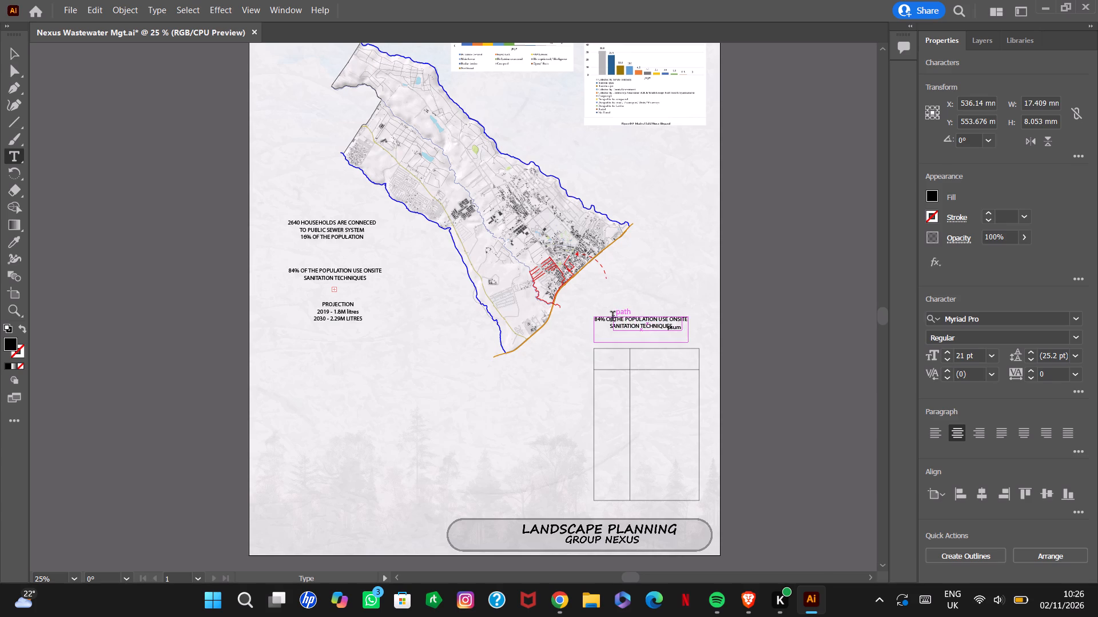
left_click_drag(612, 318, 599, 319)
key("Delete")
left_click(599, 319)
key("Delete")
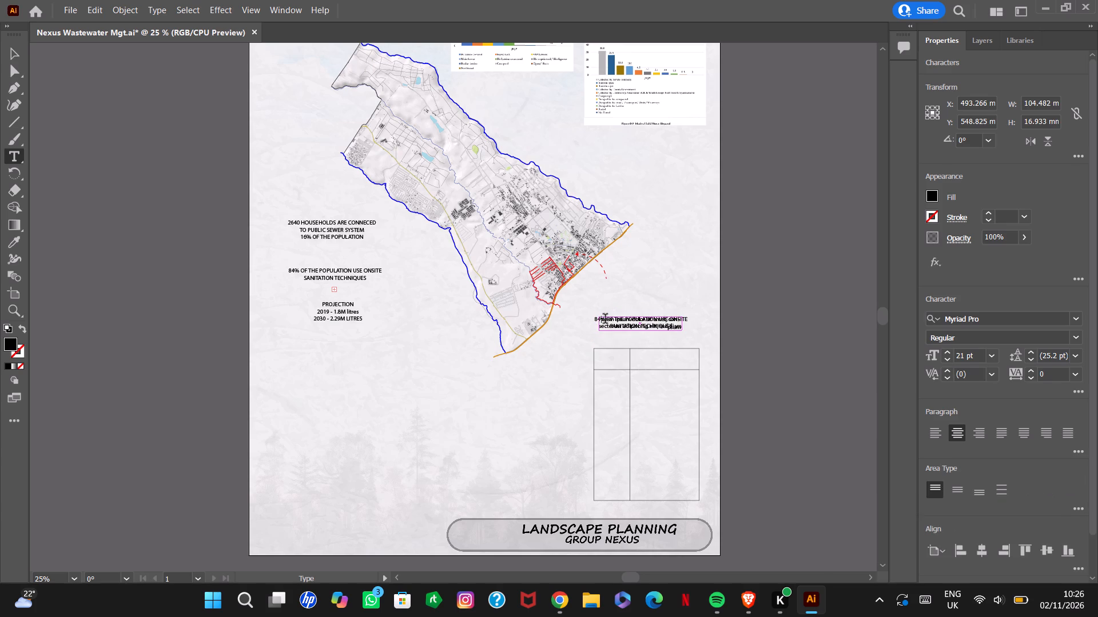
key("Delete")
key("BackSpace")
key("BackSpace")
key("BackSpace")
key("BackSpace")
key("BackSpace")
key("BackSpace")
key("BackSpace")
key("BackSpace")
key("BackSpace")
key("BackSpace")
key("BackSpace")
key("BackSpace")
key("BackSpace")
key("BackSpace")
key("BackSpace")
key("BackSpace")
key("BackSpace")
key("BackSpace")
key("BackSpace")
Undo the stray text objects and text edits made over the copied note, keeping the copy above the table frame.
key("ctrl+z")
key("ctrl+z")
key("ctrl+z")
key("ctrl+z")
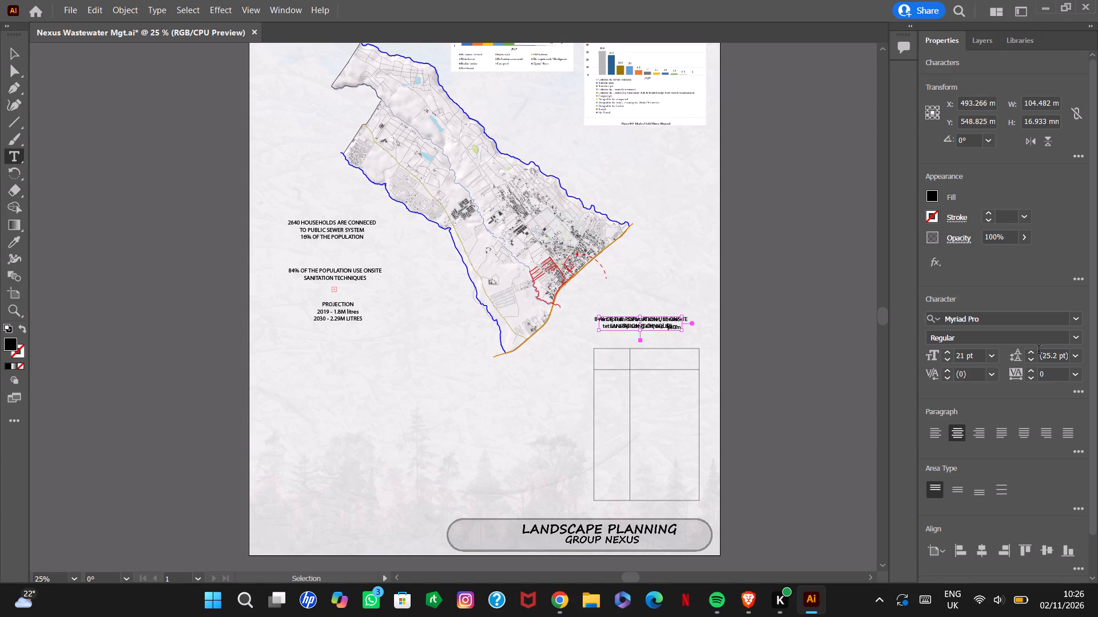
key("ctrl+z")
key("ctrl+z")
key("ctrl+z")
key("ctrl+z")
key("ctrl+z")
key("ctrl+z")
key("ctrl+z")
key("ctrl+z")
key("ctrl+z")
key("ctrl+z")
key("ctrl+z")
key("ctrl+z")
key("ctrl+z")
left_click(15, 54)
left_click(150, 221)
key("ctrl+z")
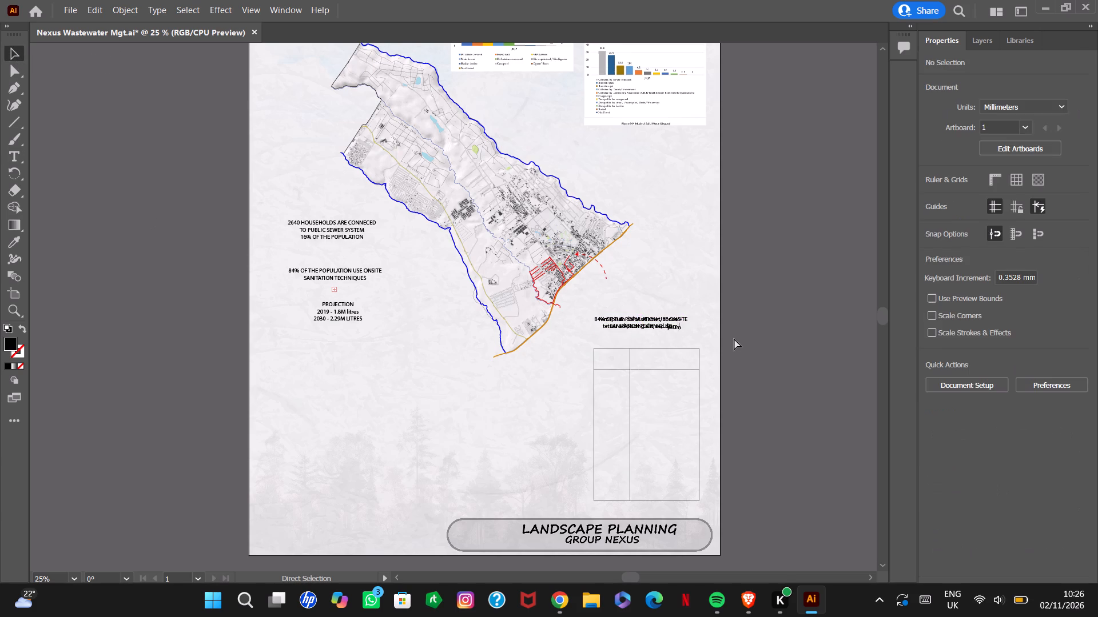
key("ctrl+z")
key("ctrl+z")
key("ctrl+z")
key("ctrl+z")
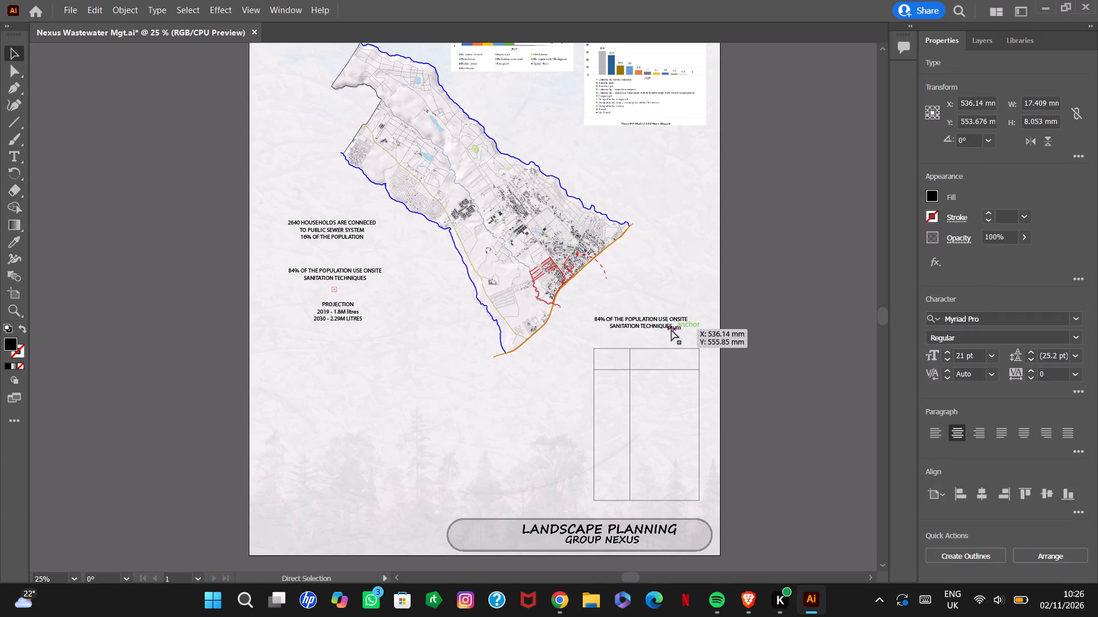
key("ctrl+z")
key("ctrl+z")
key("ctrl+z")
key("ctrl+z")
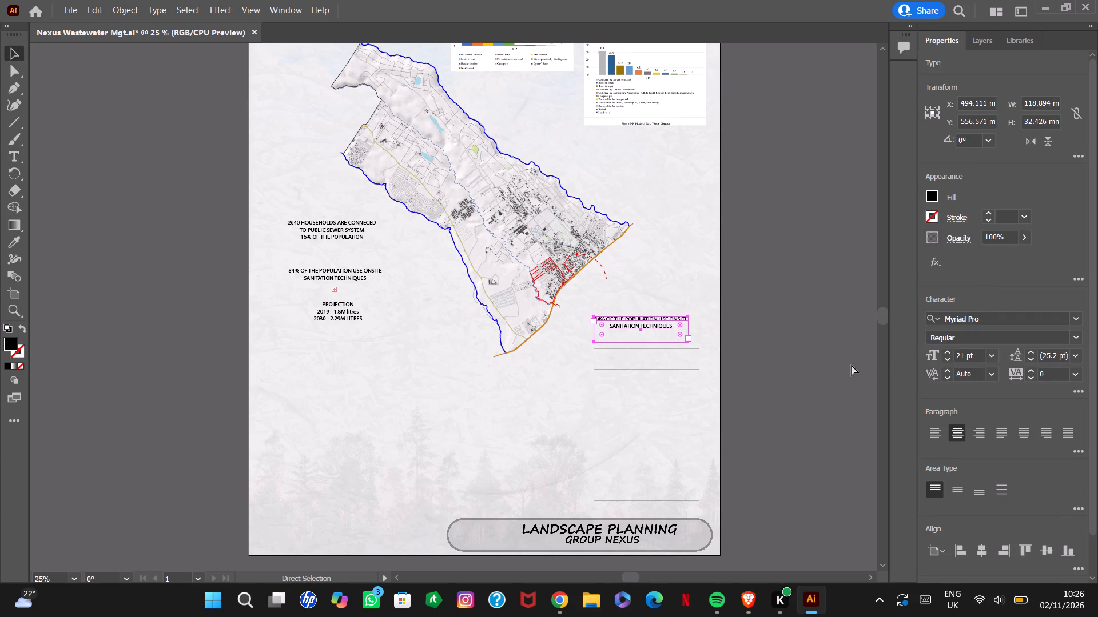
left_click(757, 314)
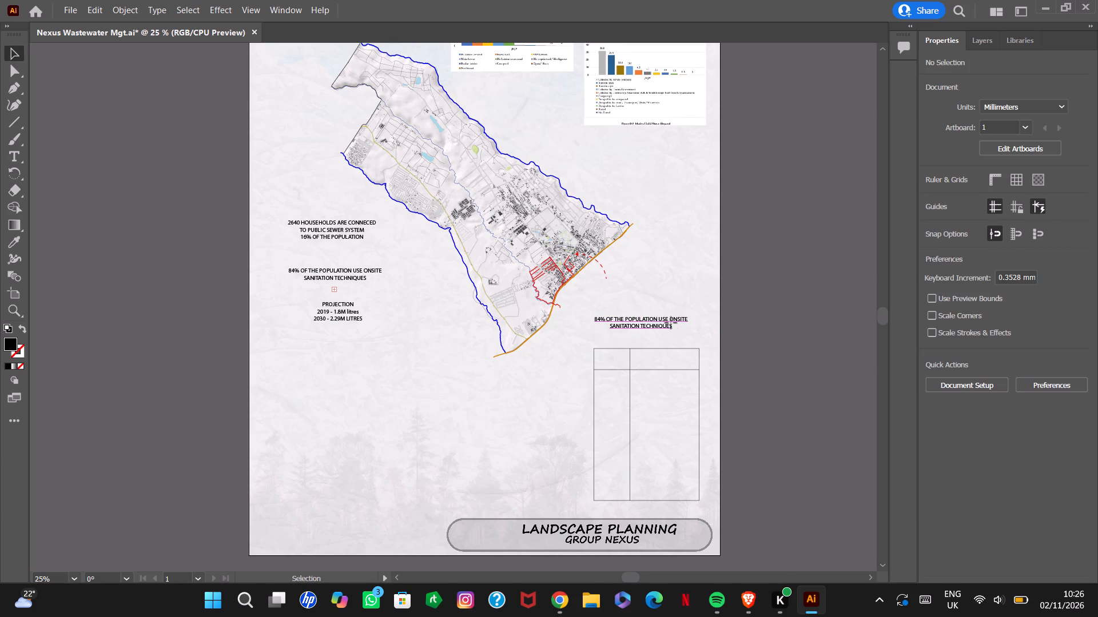
Replace the copied note's wording above the table frame with LEGEND.
left_click(671, 323)
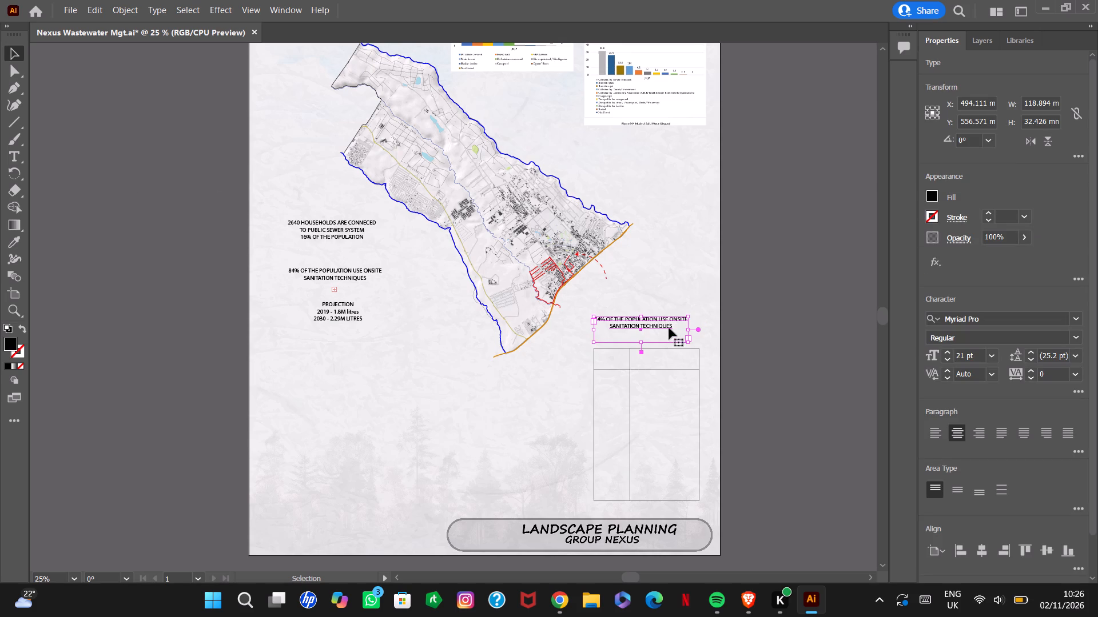
left_click(669, 328)
left_click(670, 328)
double_click(670, 326)
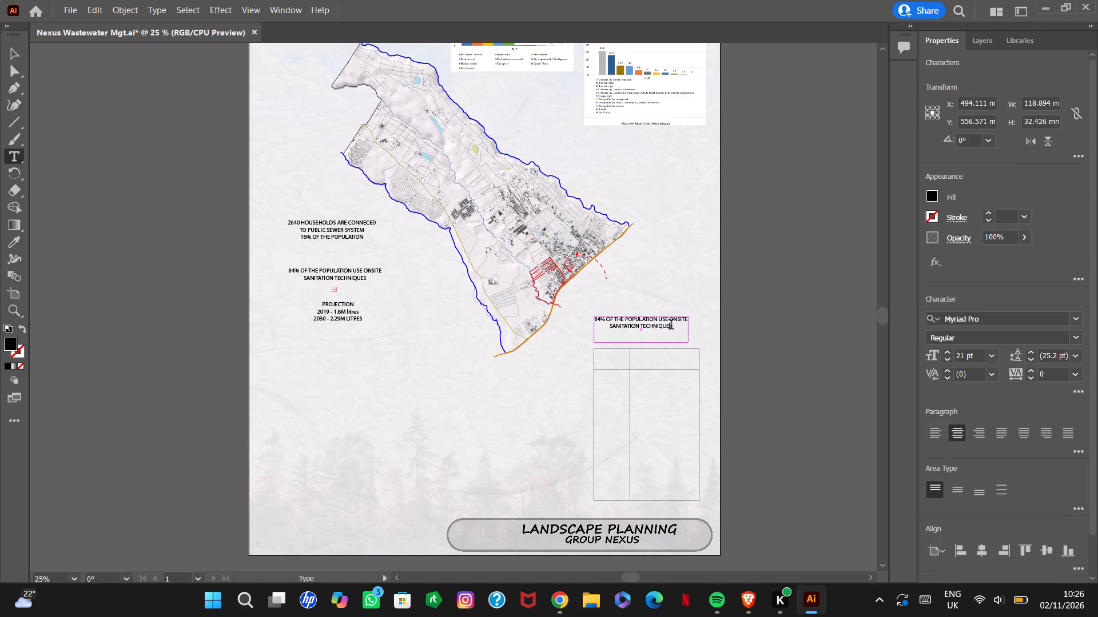
left_click(671, 326)
left_click_drag(674, 327, 598, 314)
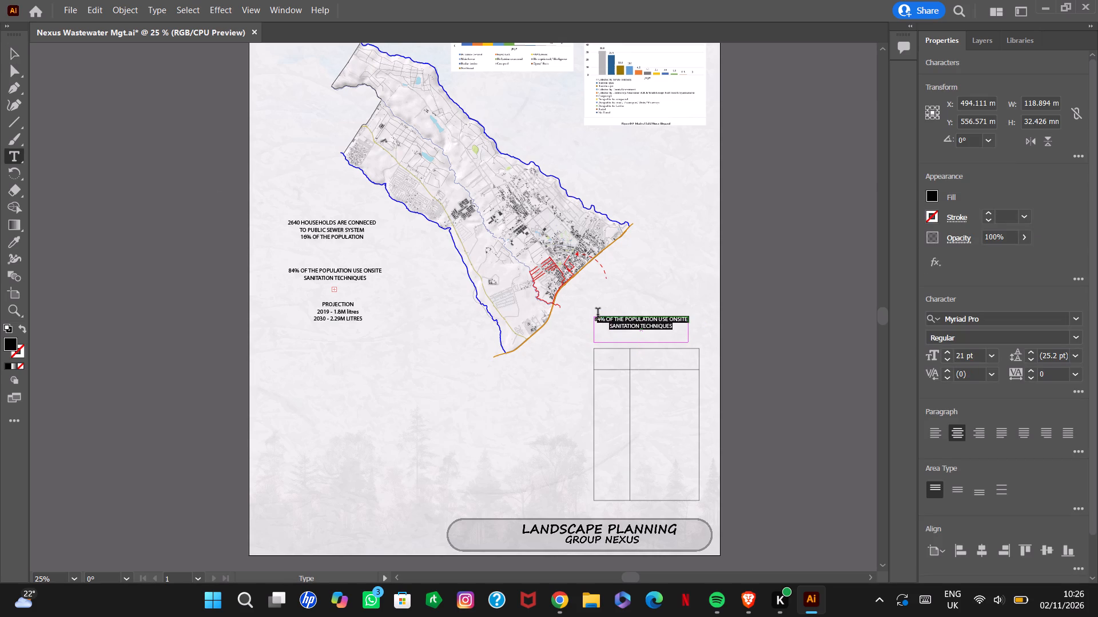
left_click_drag(598, 314, 592, 315)
type("LEGEND")
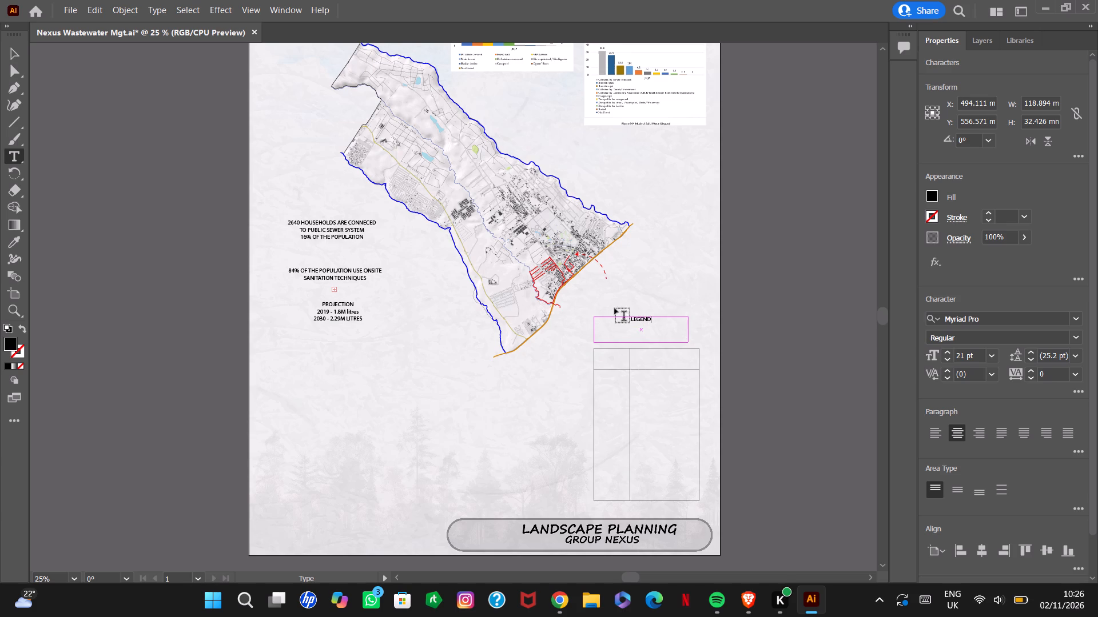
Format the LEGEND heading with a 48 pt font size and a 1 pt stroke.
left_click_drag(653, 320, 621, 315)
left_click(995, 357)
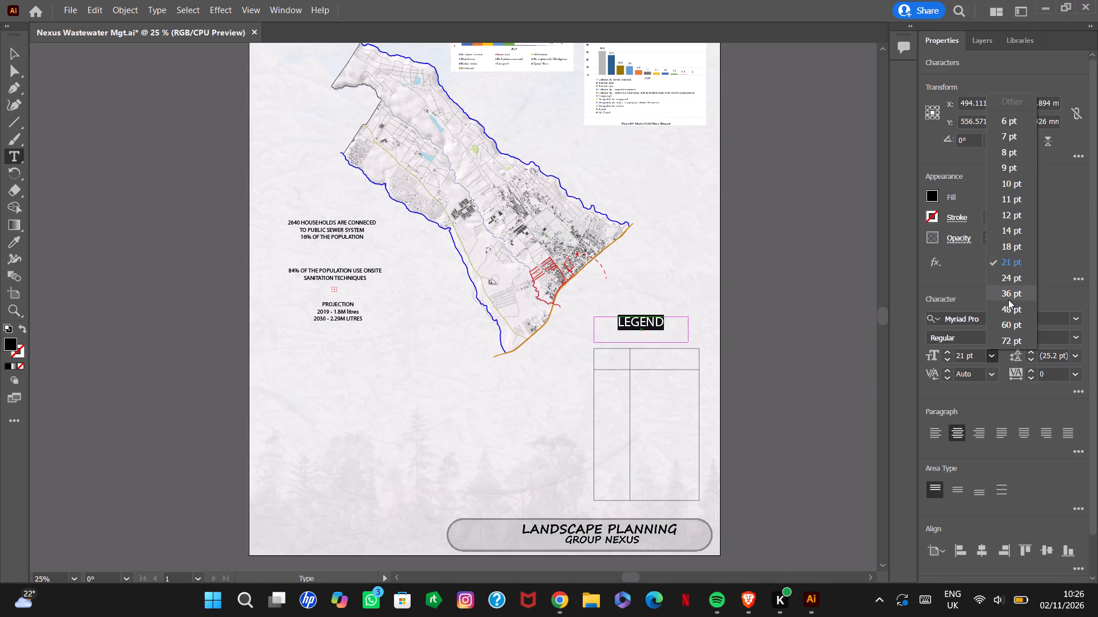
left_click(1004, 309)
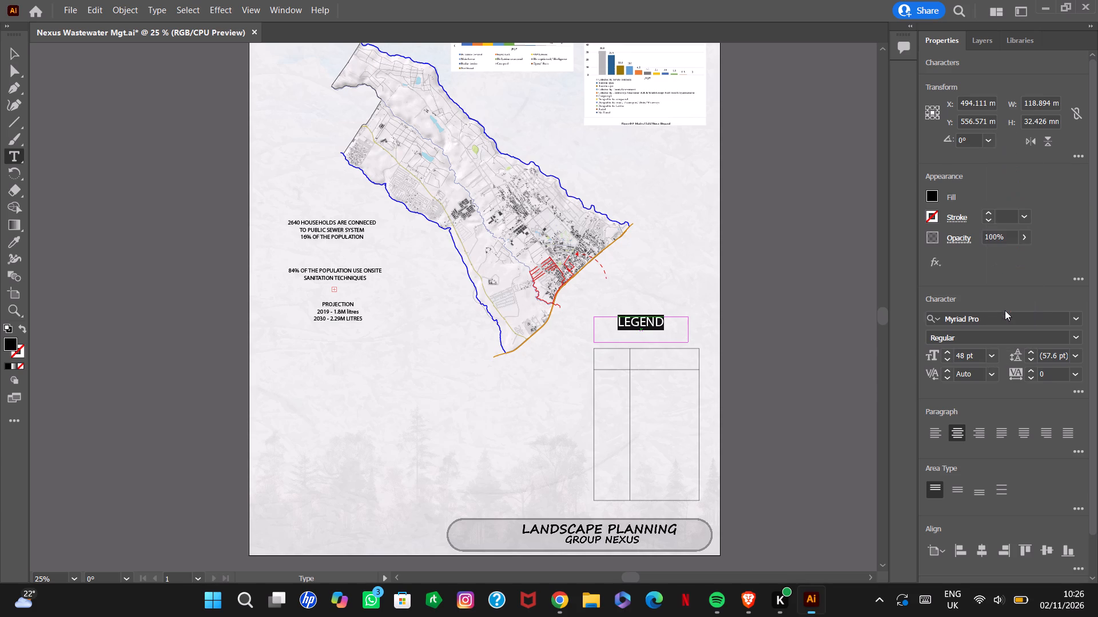
left_click(991, 213)
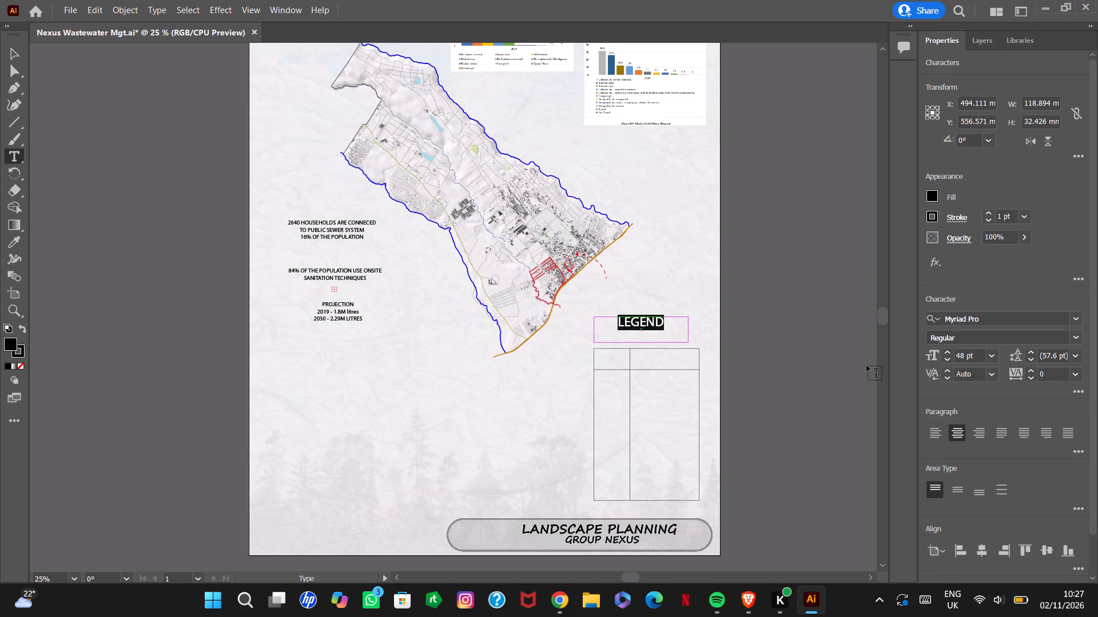
Move the LEGEND heading about 16 mm down, closer to the table frame.
left_click(806, 368)
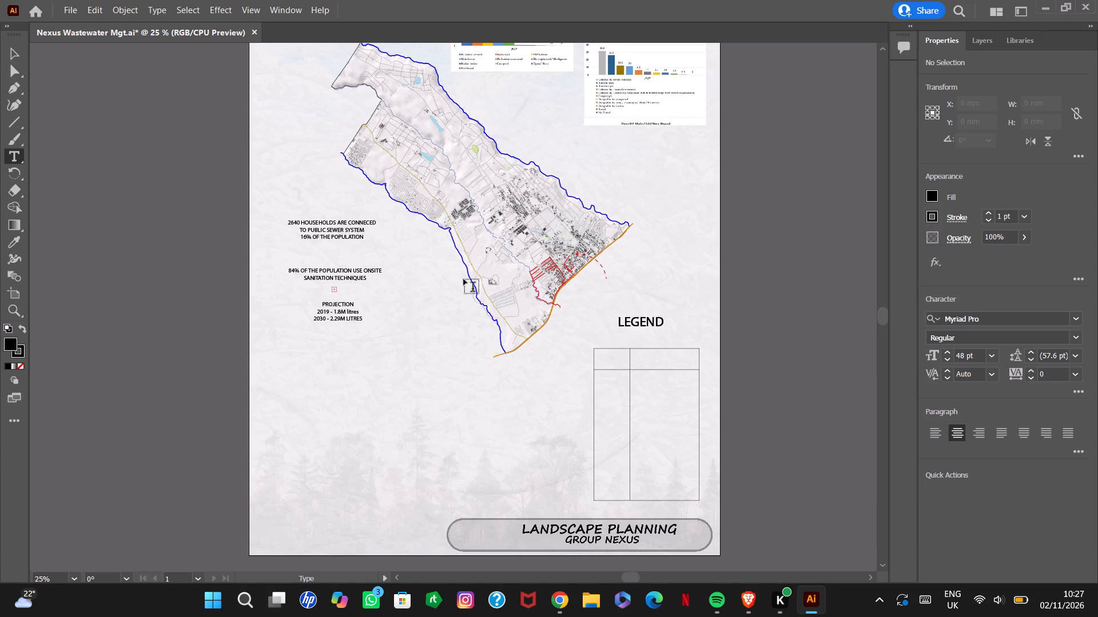
left_click(6, 54)
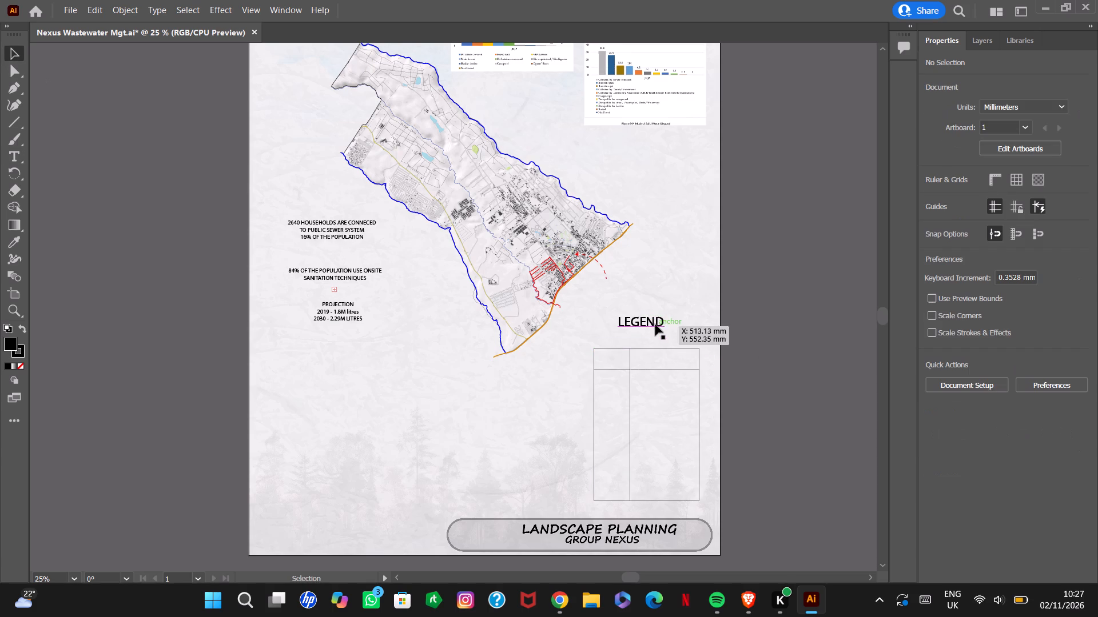
left_click_drag(655, 324, 658, 338)
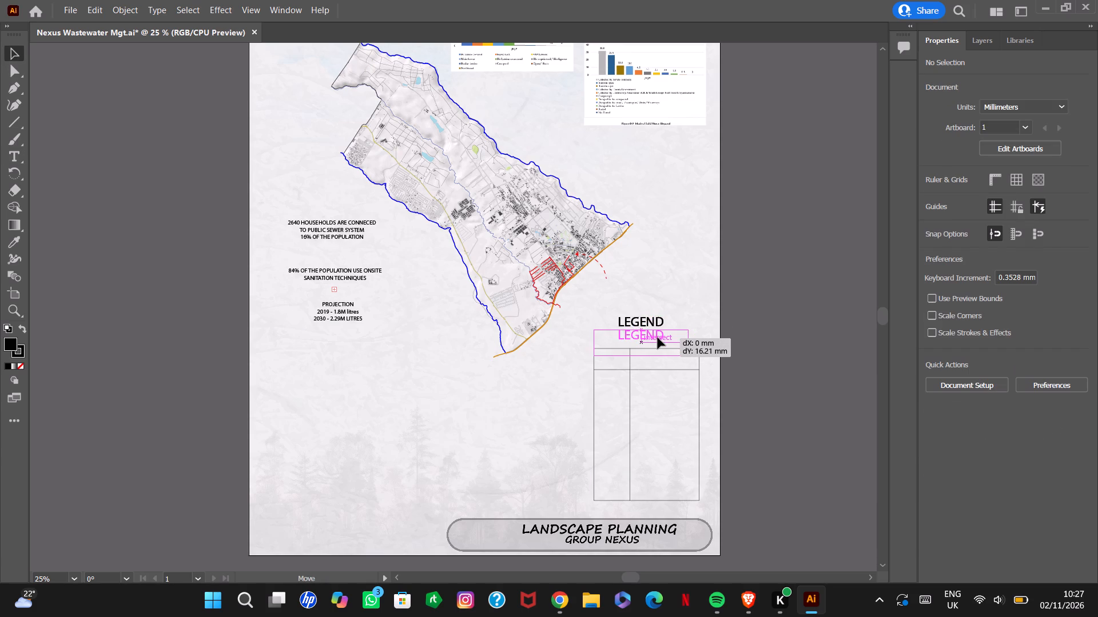
left_click_drag(658, 338, 658, 338)
left_click(799, 340)
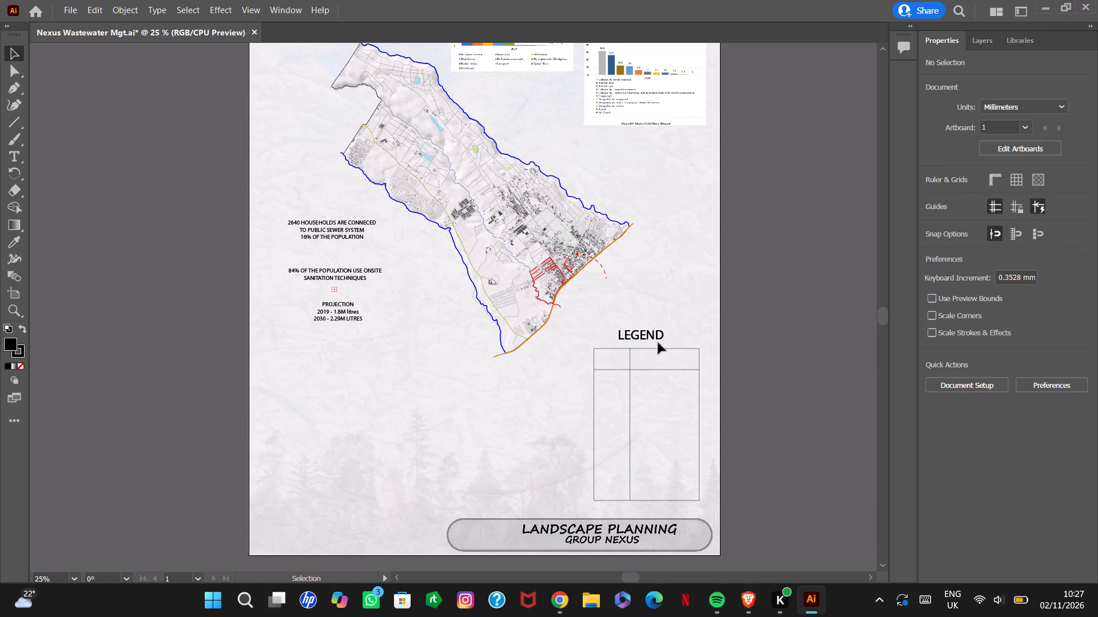
Shorten the LEGEND text frame to about 21 mm high and shift the heading about 5 mm right to centre it over the table.
left_click(656, 335)
left_click_drag(642, 354, 642, 353)
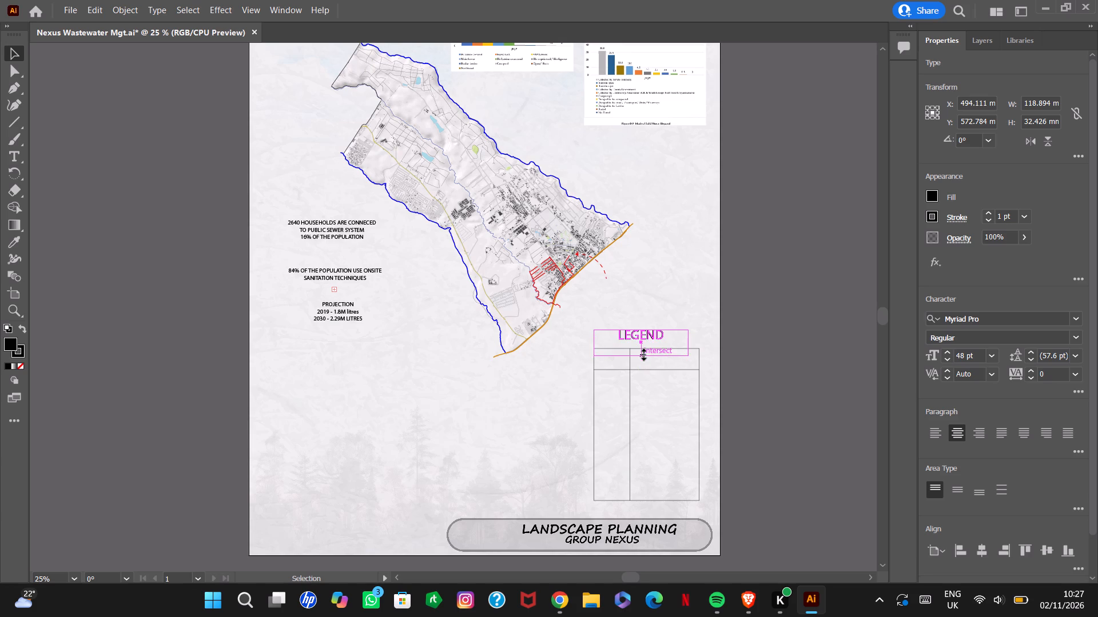
left_click_drag(642, 353, 645, 346)
left_click(797, 370)
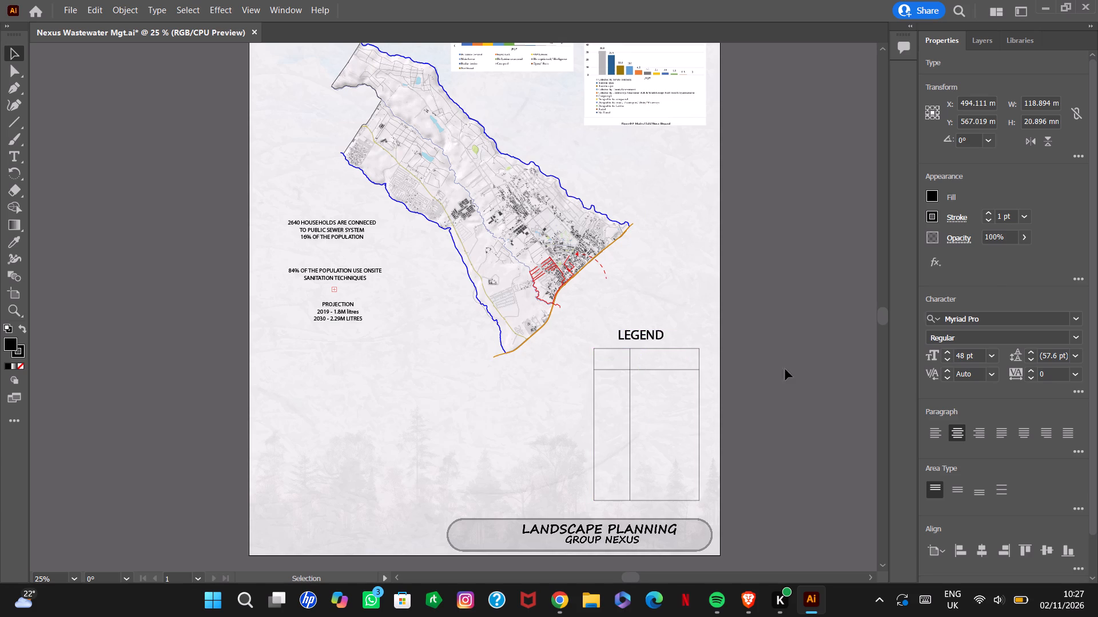
left_click(638, 334)
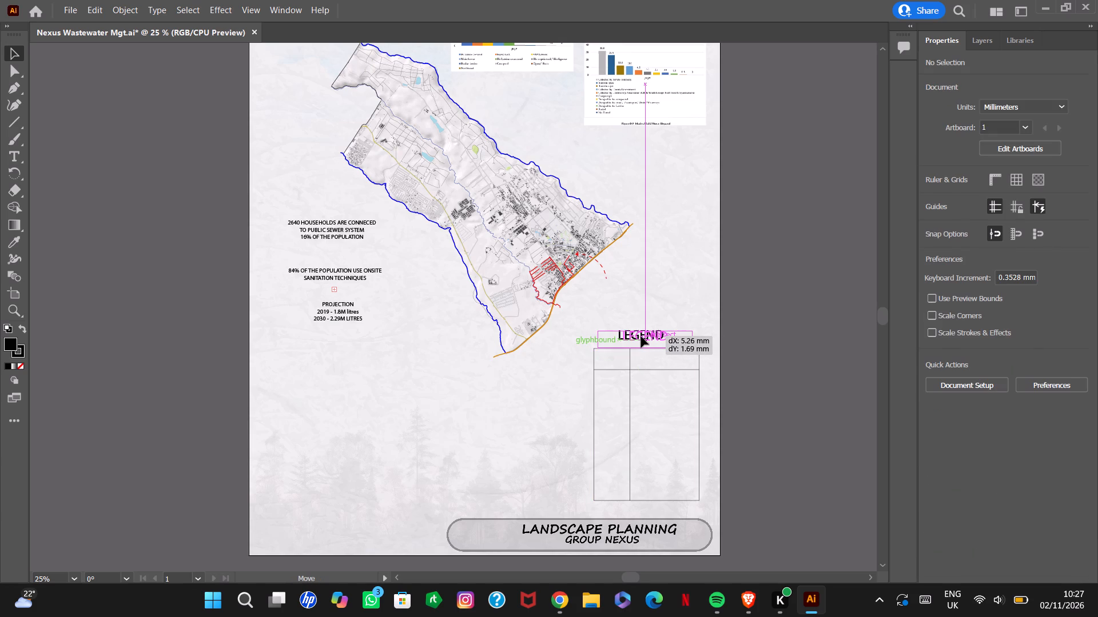
left_click(784, 353)
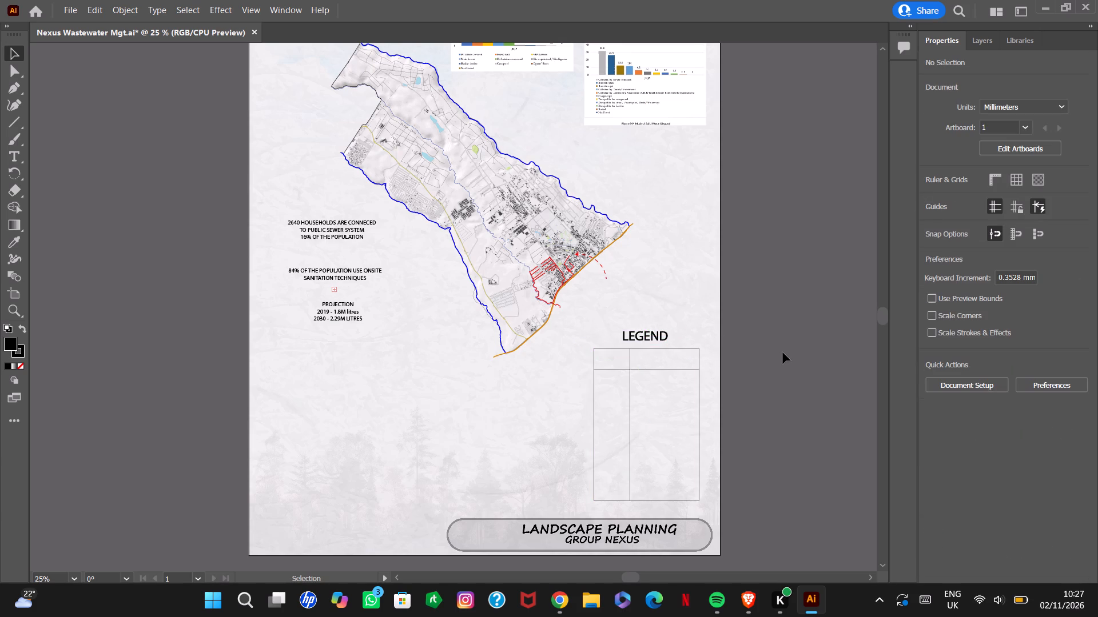
Set the LEGEND heading's font size to 36 pt and lower it about 6.5 mm, just above the table frame.
left_click(886, 315)
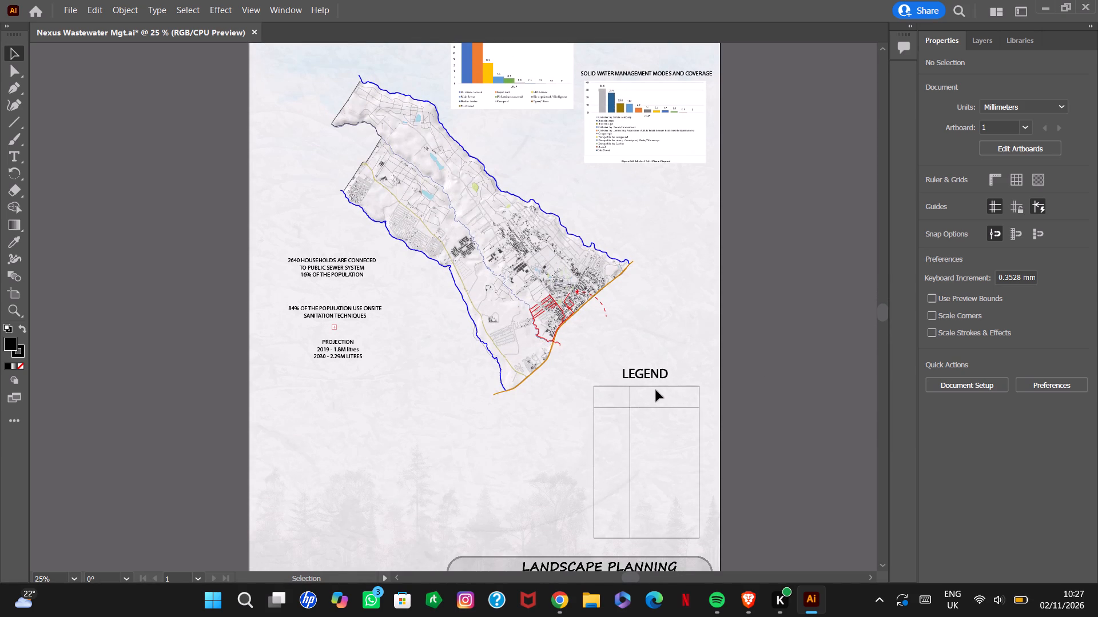
left_click(658, 373)
left_click(666, 372)
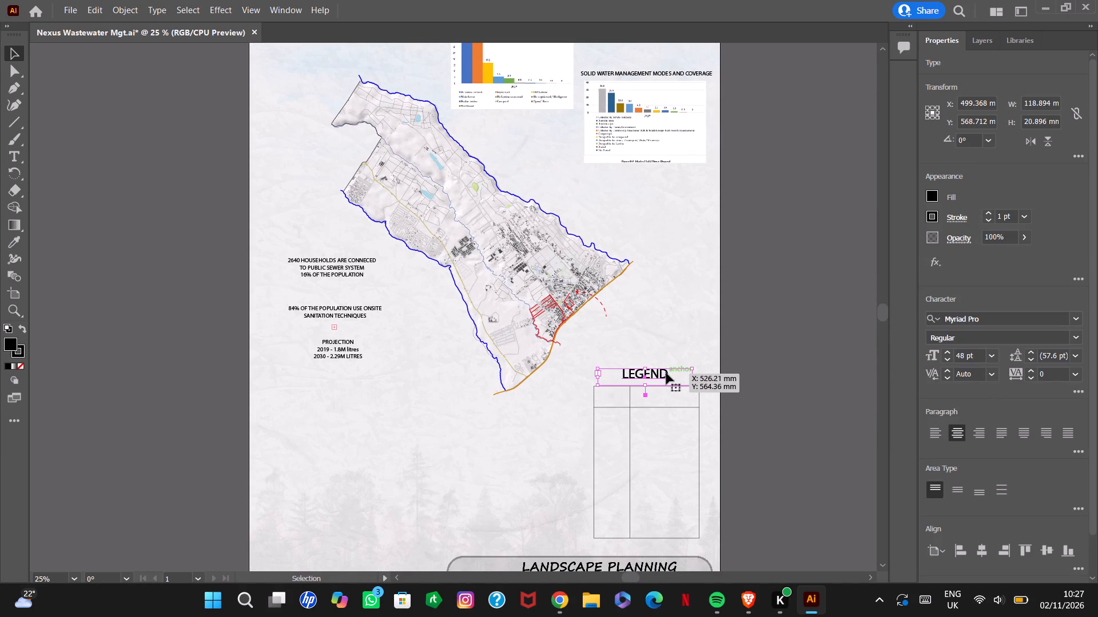
left_click(994, 356)
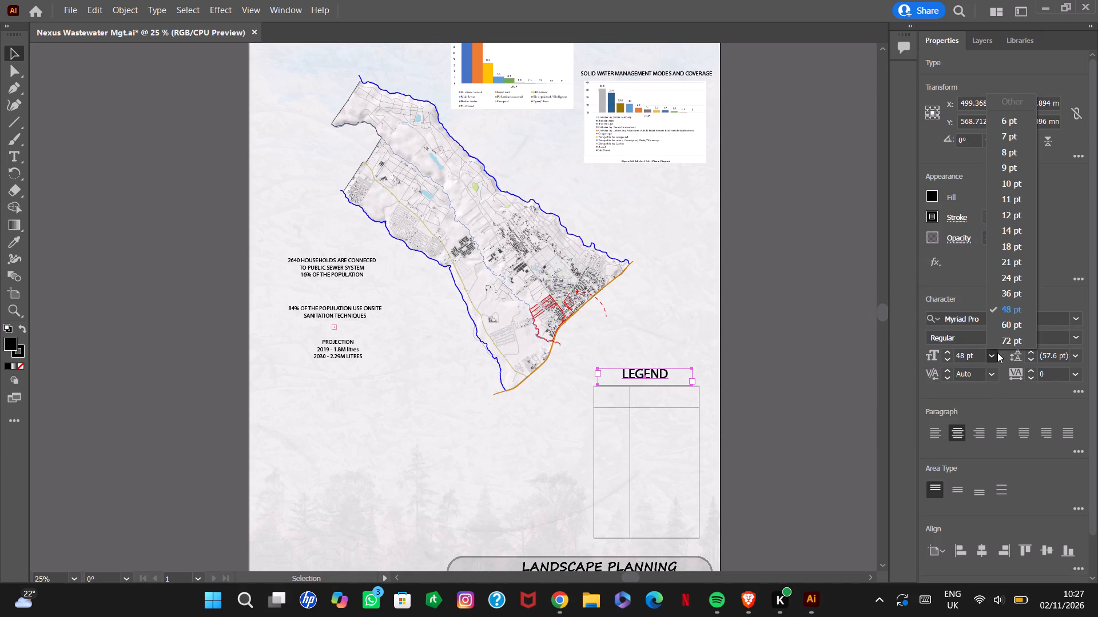
left_click(1008, 295)
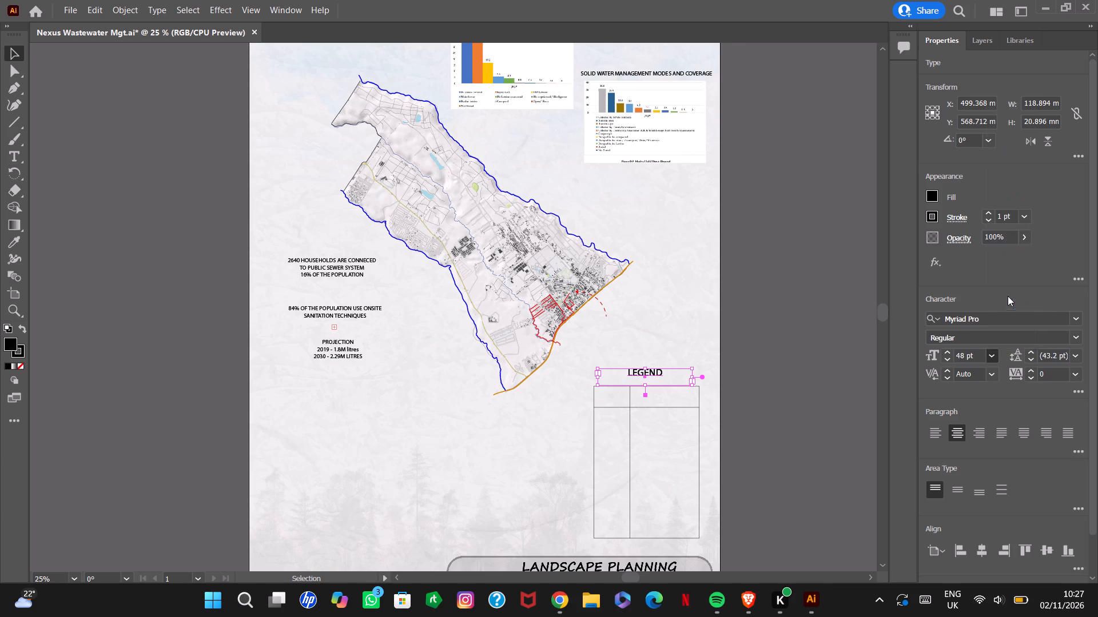
left_click(655, 372)
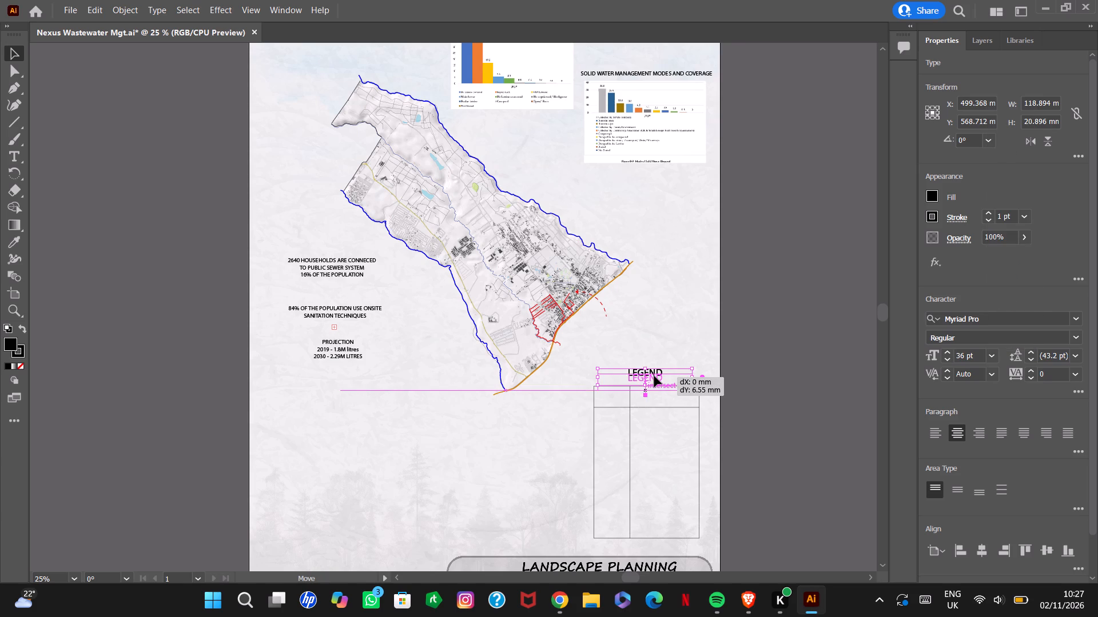
left_click(769, 370)
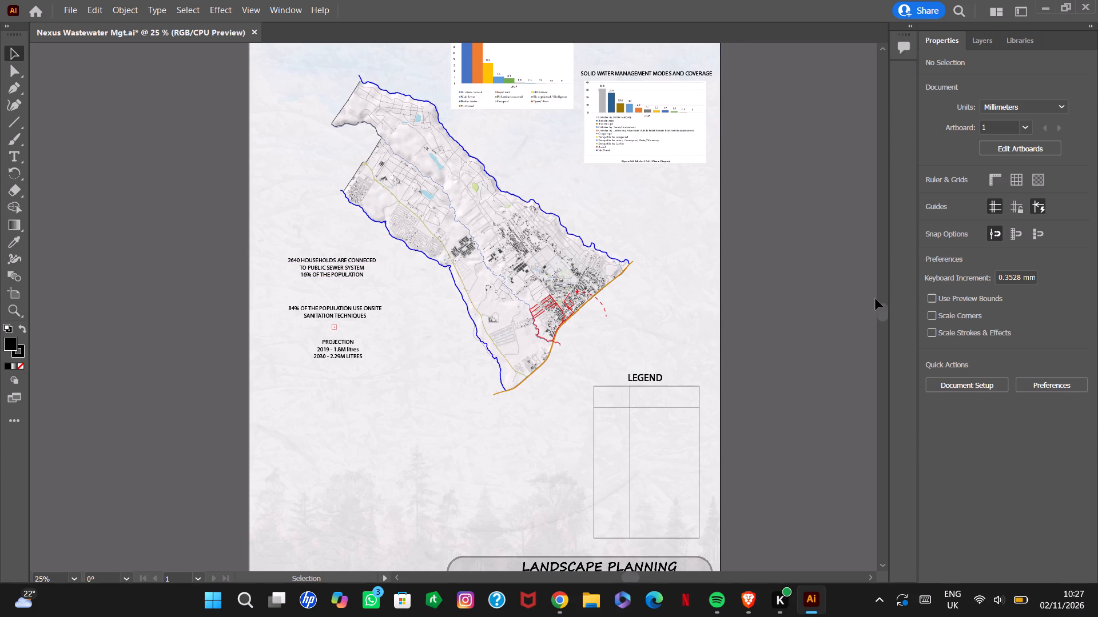
Move the solid water management chart with its title down and to the left, closer to the map's upper edge.
left_click_drag(885, 315, 889, 293)
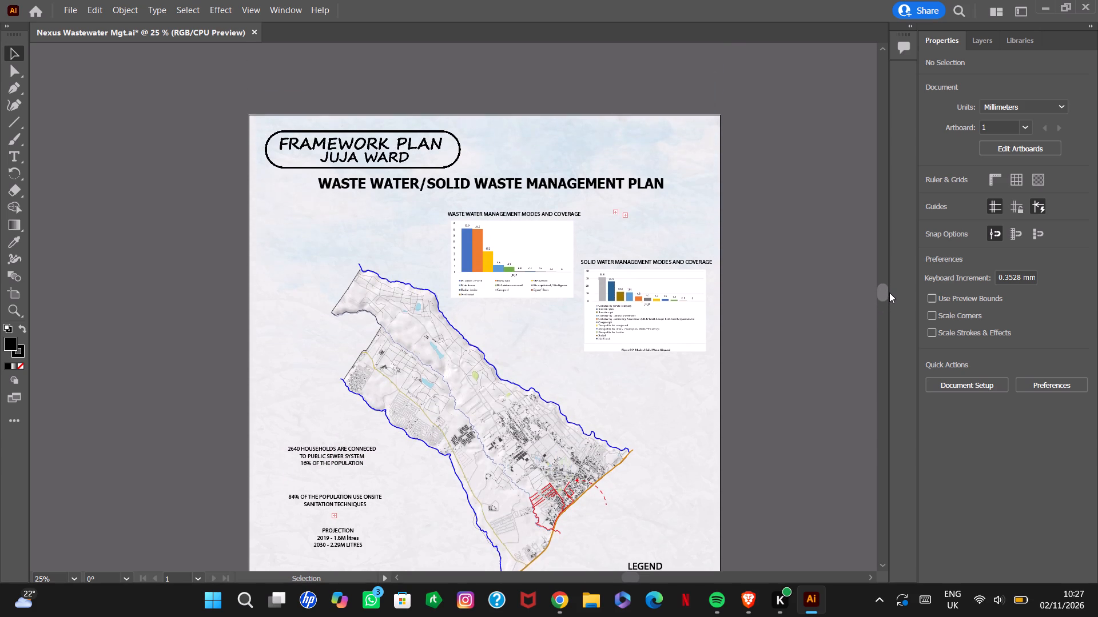
left_click_drag(889, 293, 894, 313)
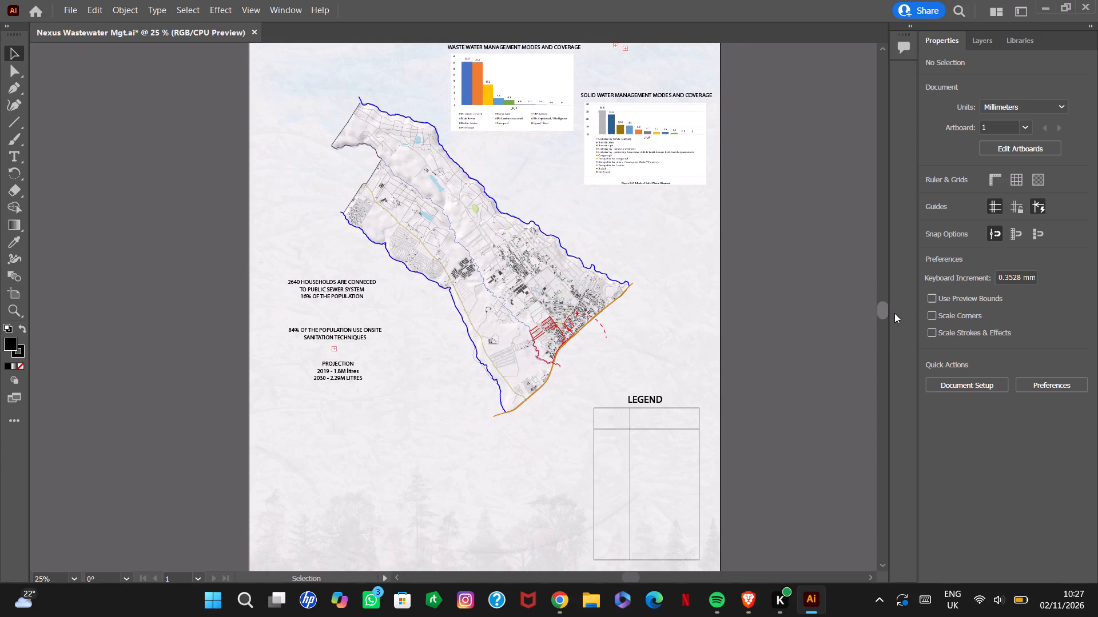
left_click_drag(894, 313, 893, 298)
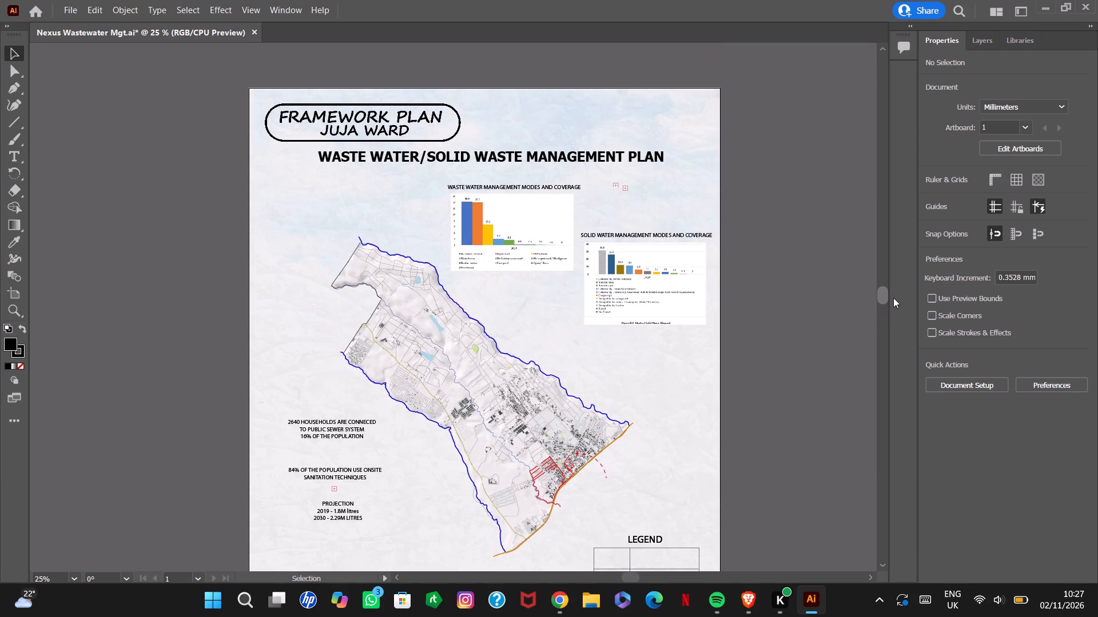
left_click_drag(893, 298, 893, 300)
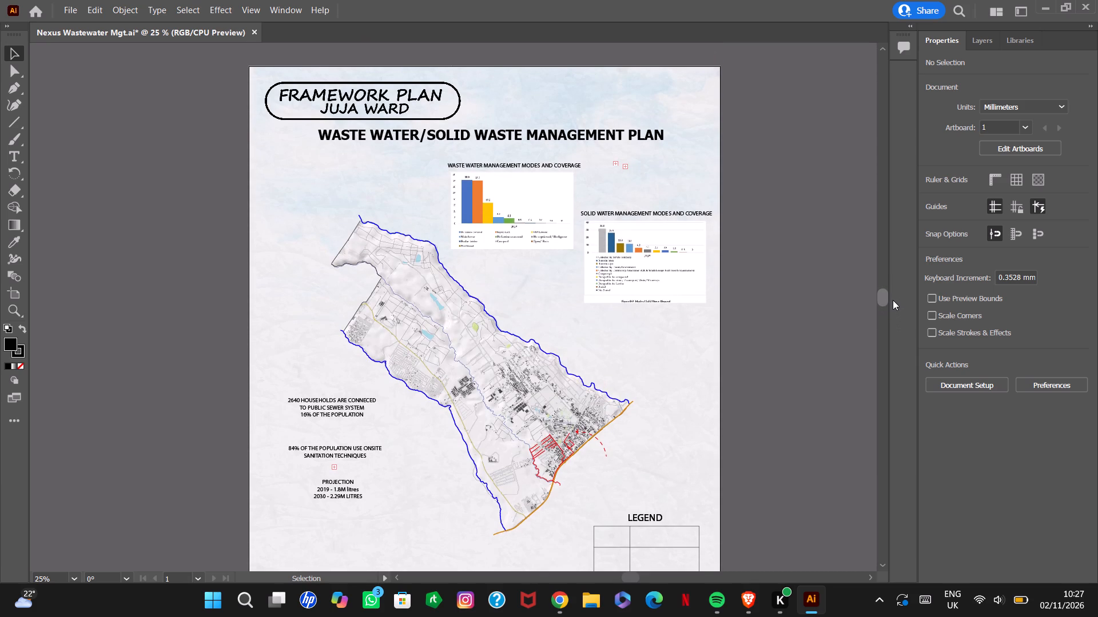
left_click_drag(893, 300, 893, 301)
left_click_drag(638, 269, 637, 305)
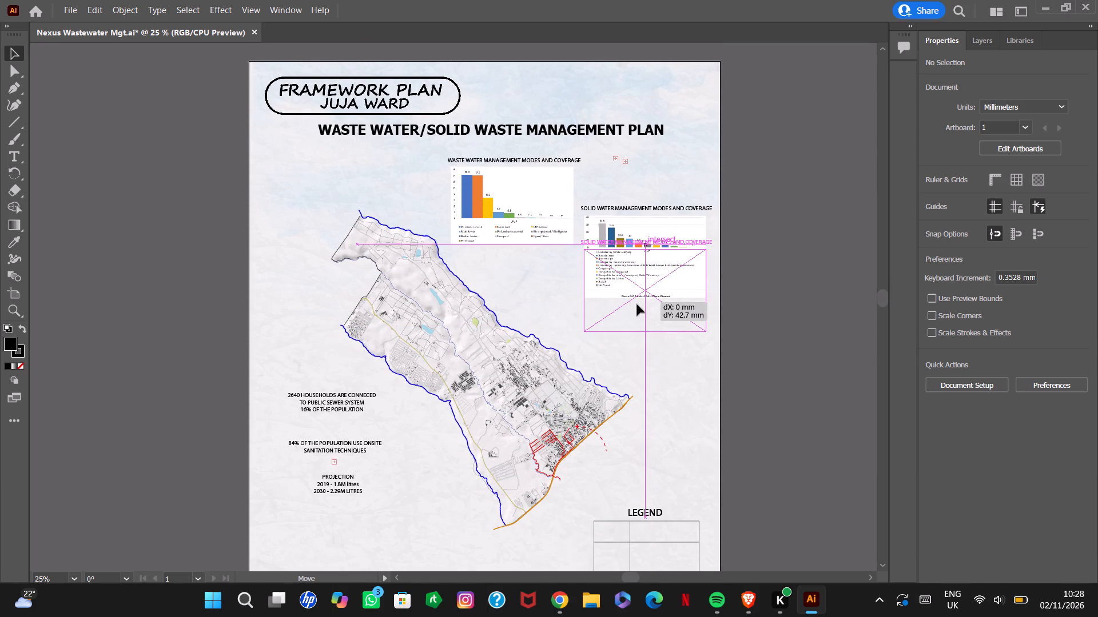
left_click_drag(637, 305, 596, 311)
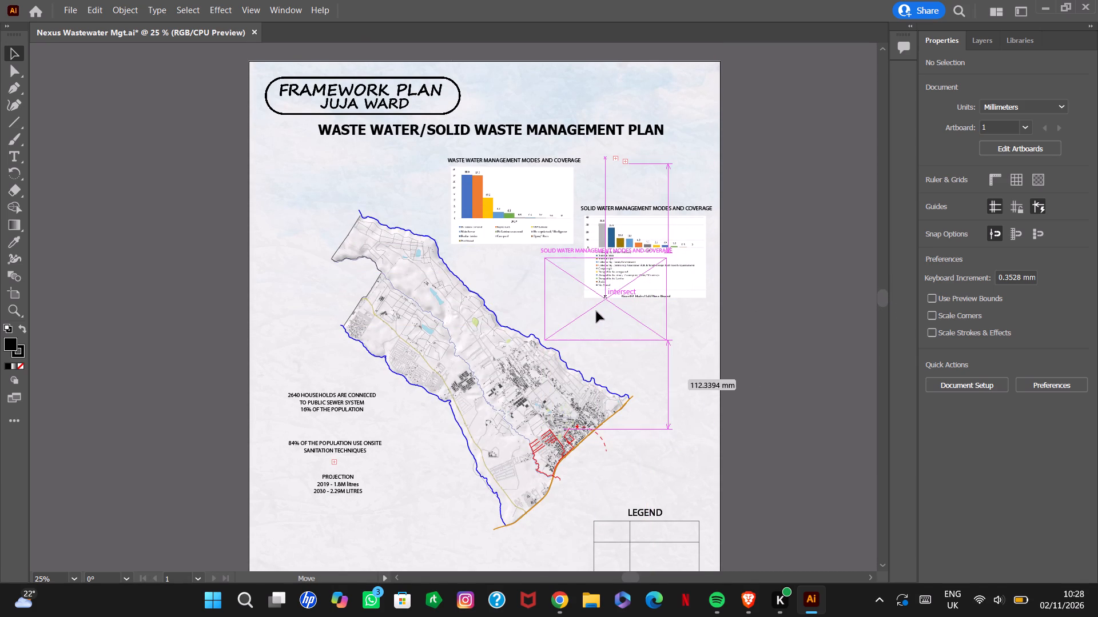
left_click_drag(596, 311, 596, 312)
left_click(806, 344)
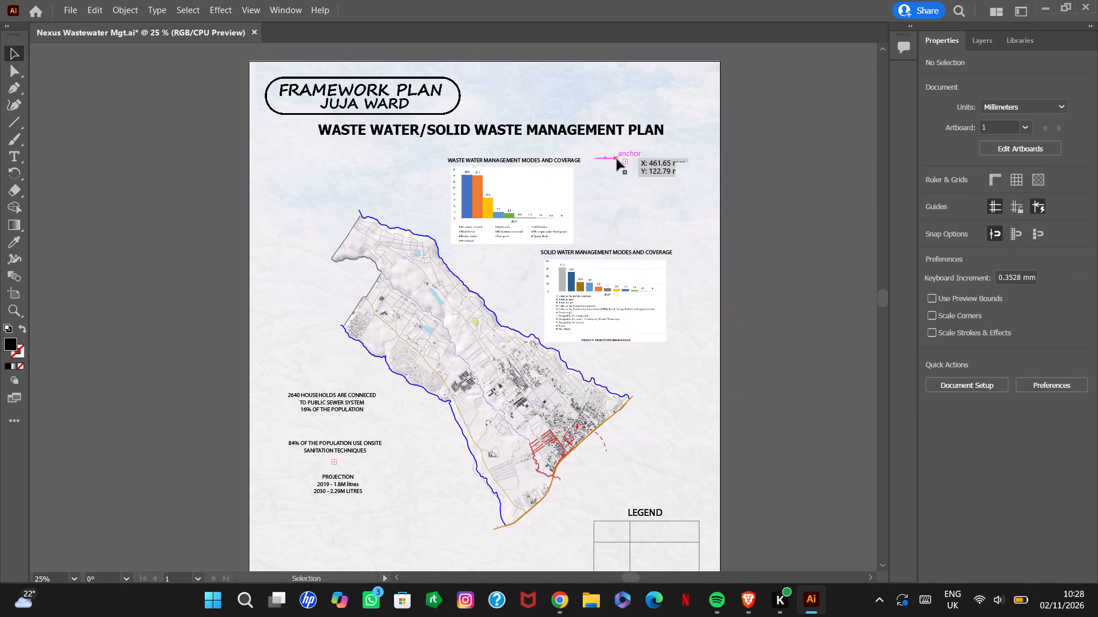
Pull the stray empty text object beside the waste water chart clear and delete it.
left_click_drag(617, 159, 636, 146)
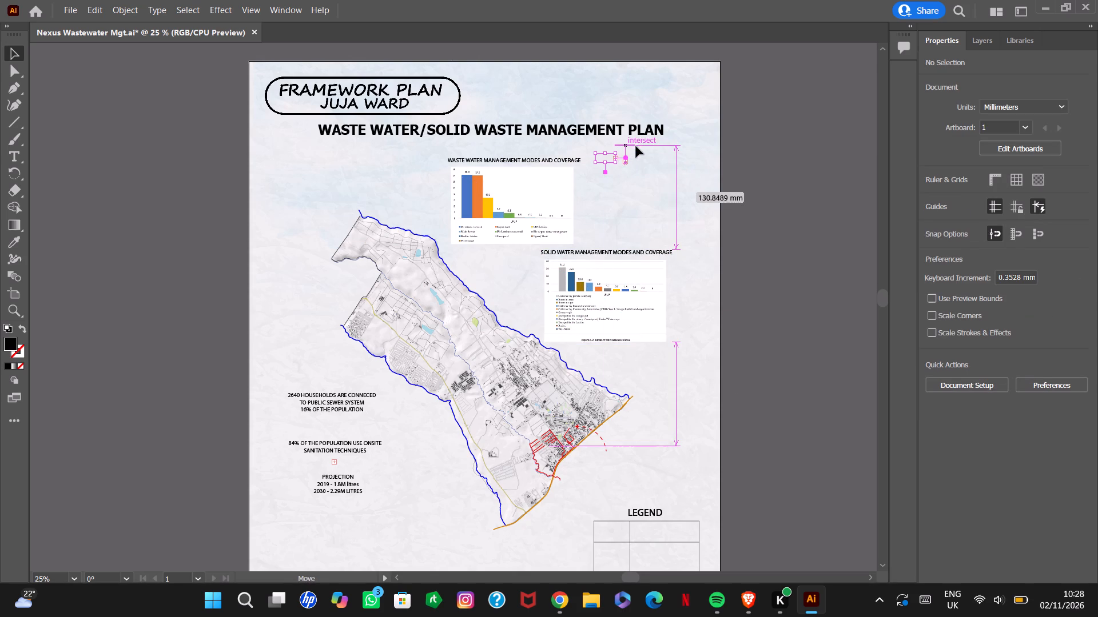
left_click_drag(636, 146, 697, 145)
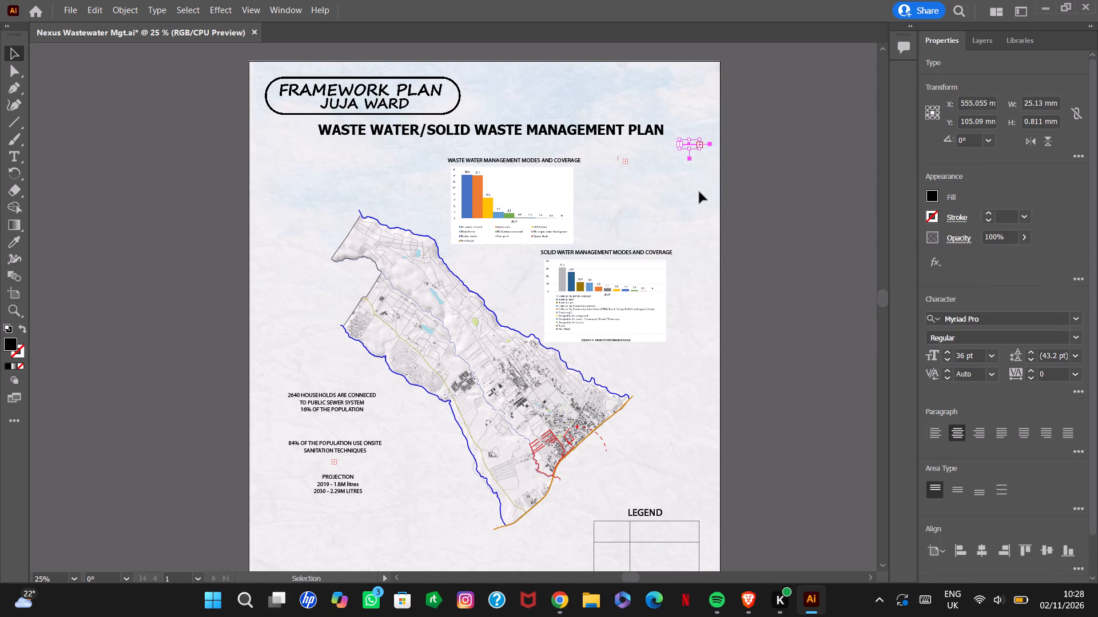
key("Delete")
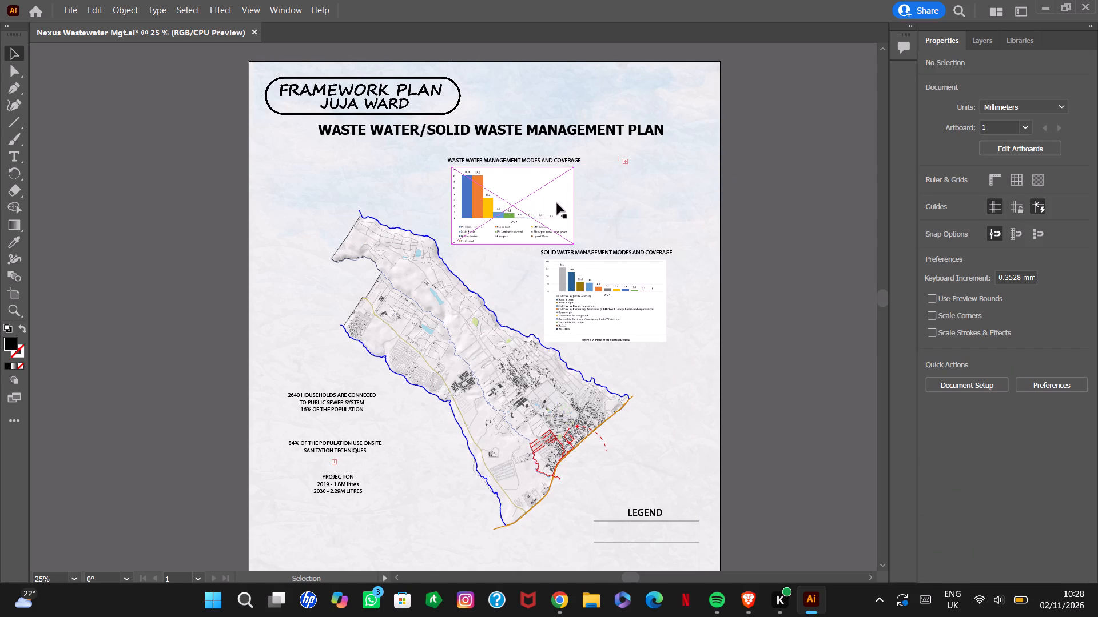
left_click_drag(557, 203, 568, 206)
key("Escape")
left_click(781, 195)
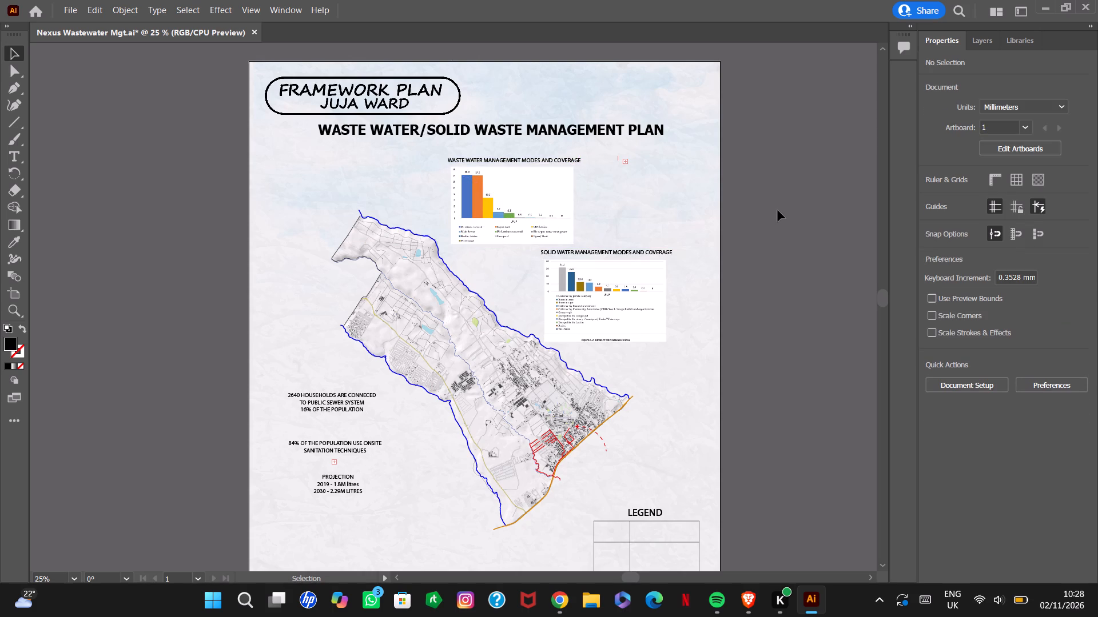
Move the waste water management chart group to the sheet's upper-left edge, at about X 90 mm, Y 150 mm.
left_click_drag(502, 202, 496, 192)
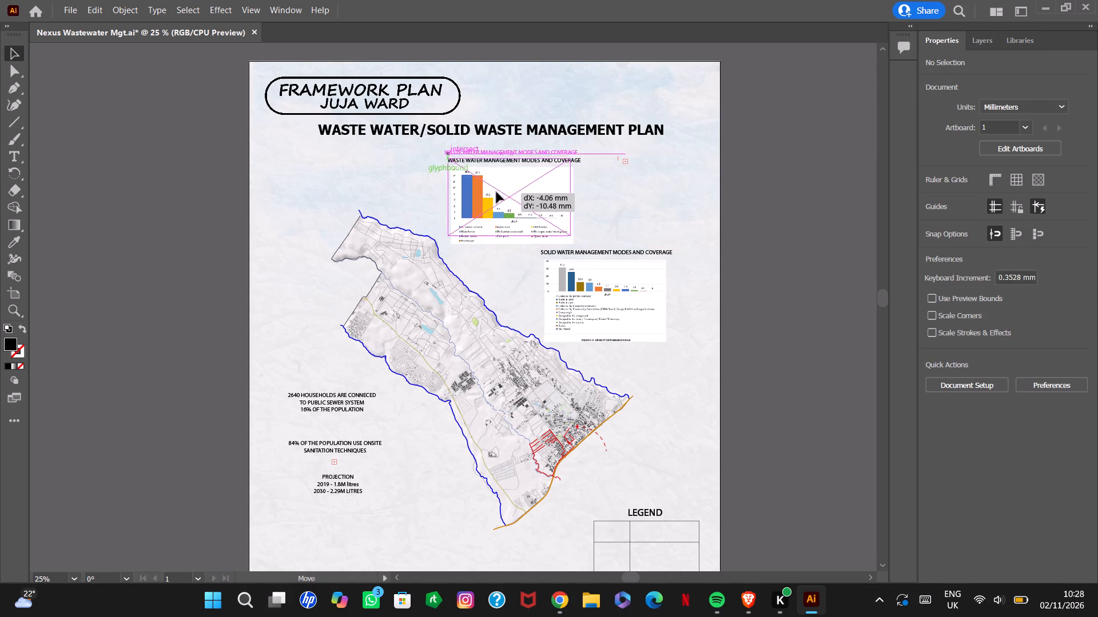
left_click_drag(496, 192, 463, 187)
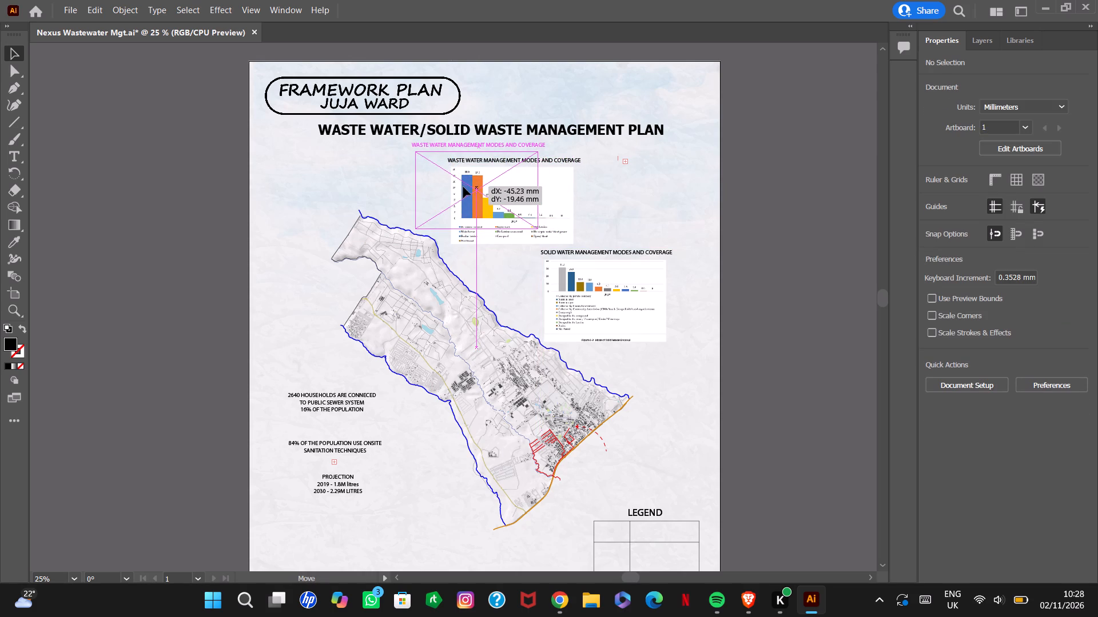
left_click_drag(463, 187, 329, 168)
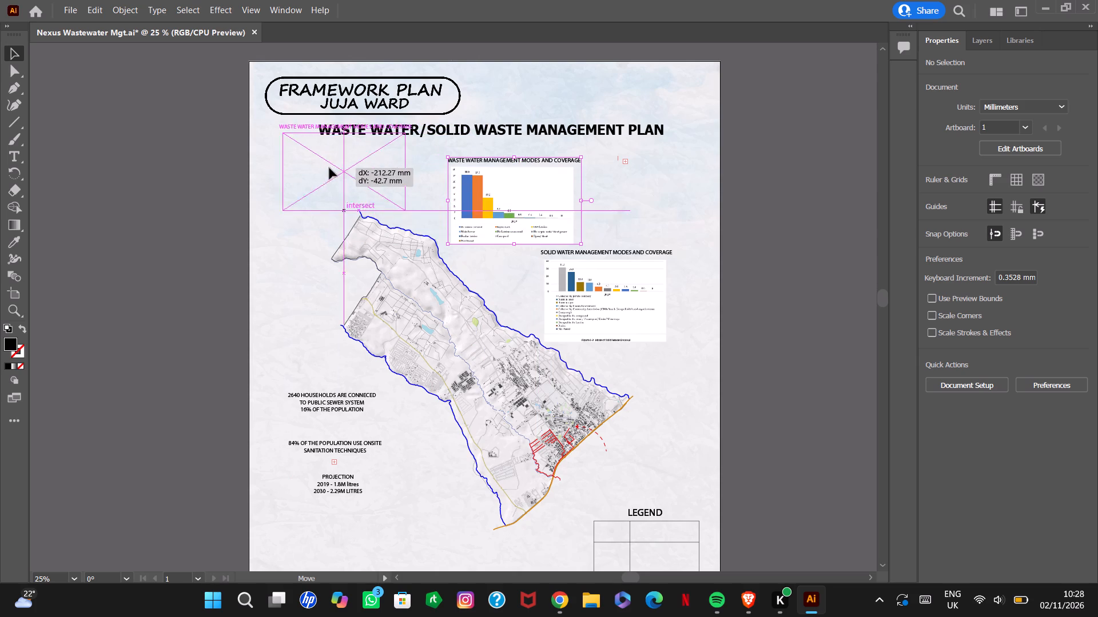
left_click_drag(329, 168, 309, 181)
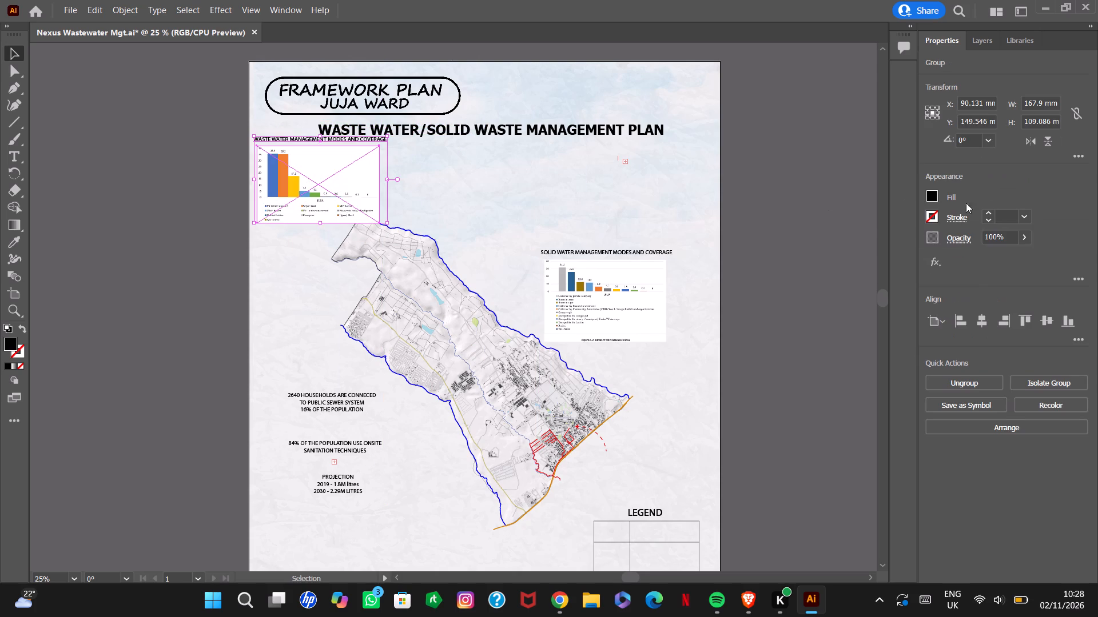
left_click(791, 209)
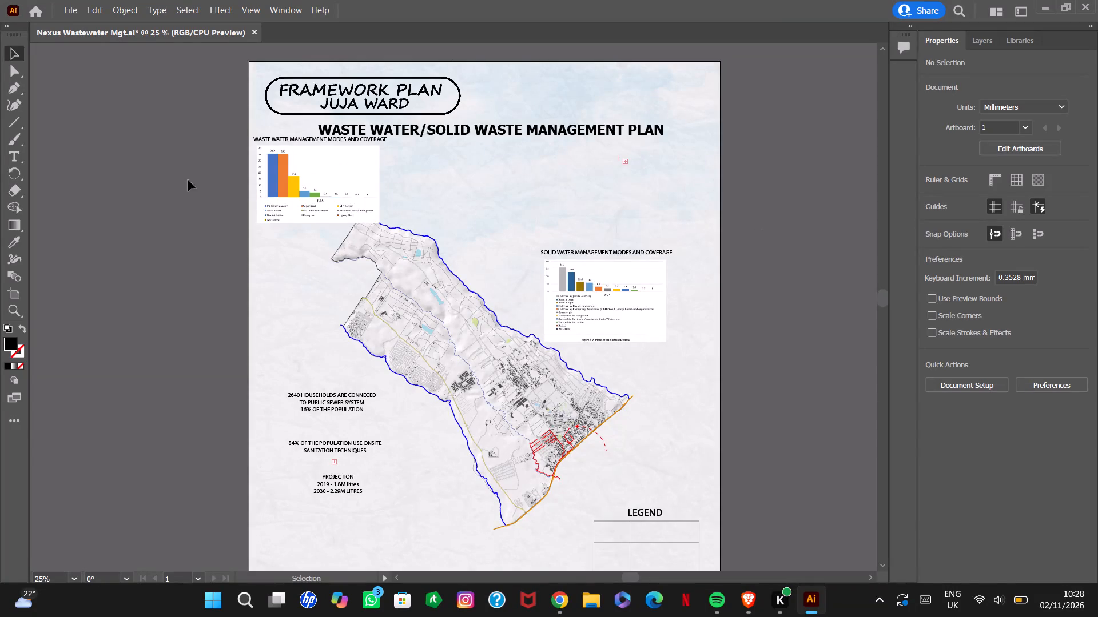
Move the waste water management chart group beneath the main plan title, at about X 261 mm, Y 152 mm.
left_click_drag(327, 169, 460, 162)
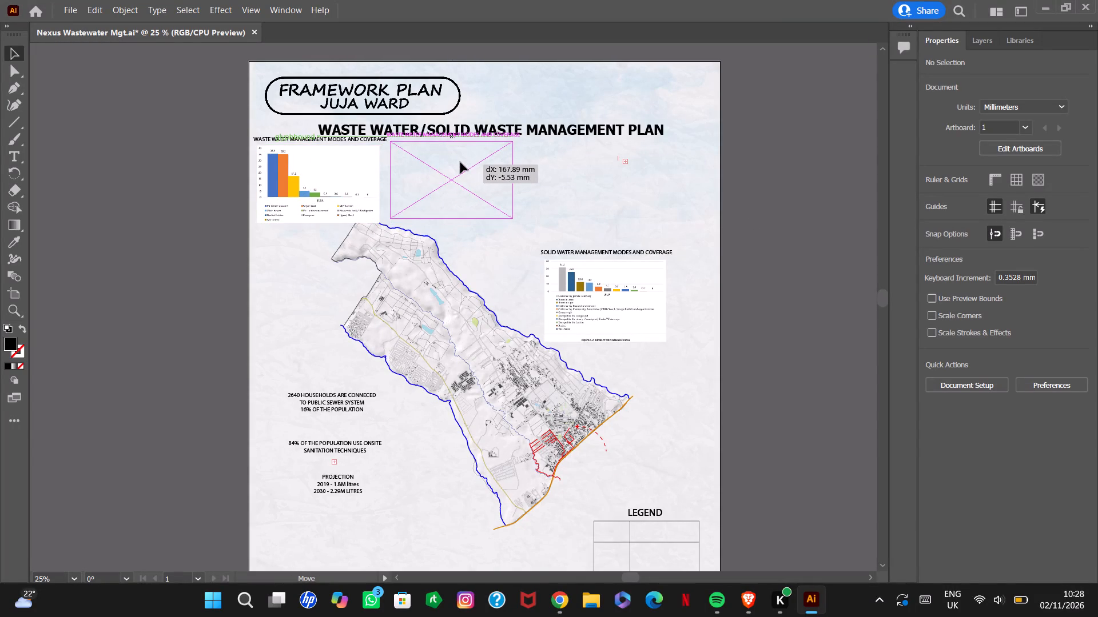
left_click_drag(460, 162, 463, 170)
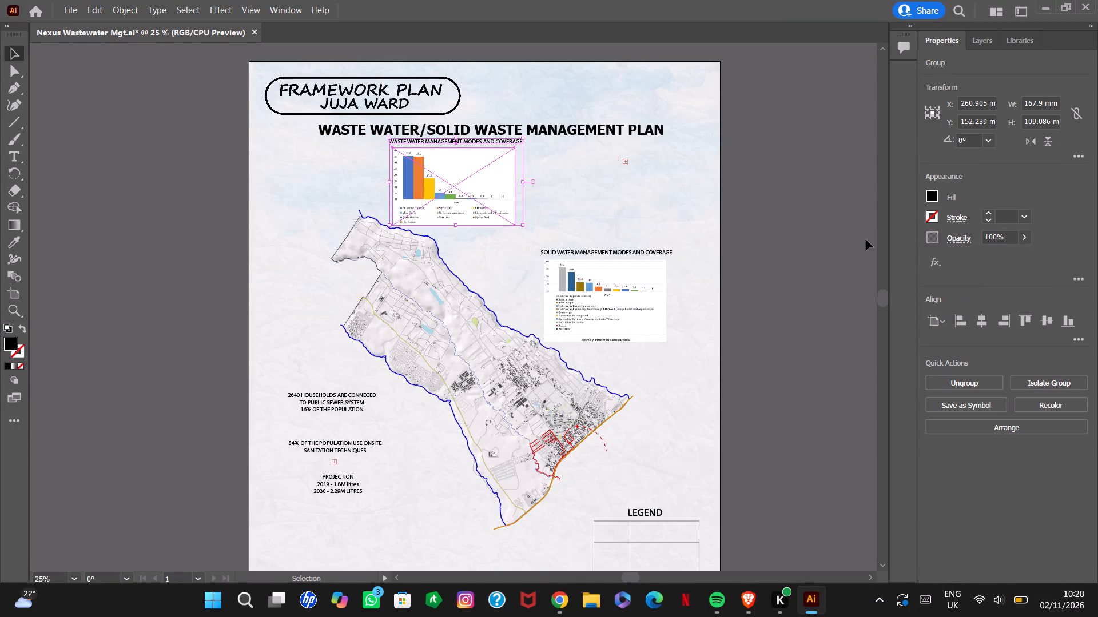
left_click(866, 239)
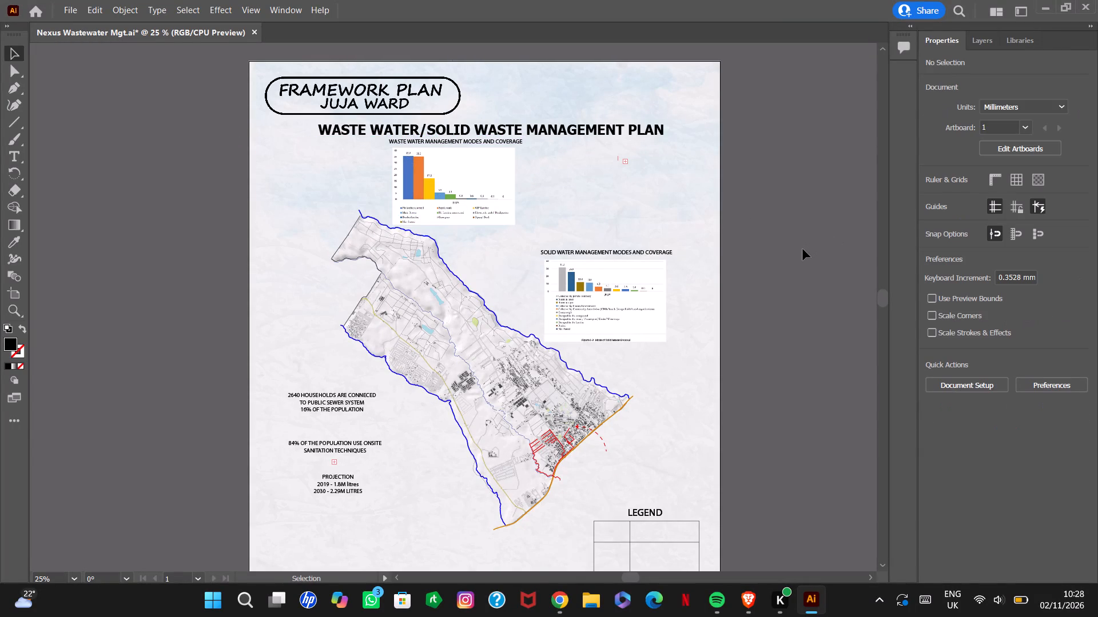
Move the waste water management chart group further right beneath the main plan title, at about X 321 mm, Y 158 mm.
left_click_drag(479, 186, 526, 192)
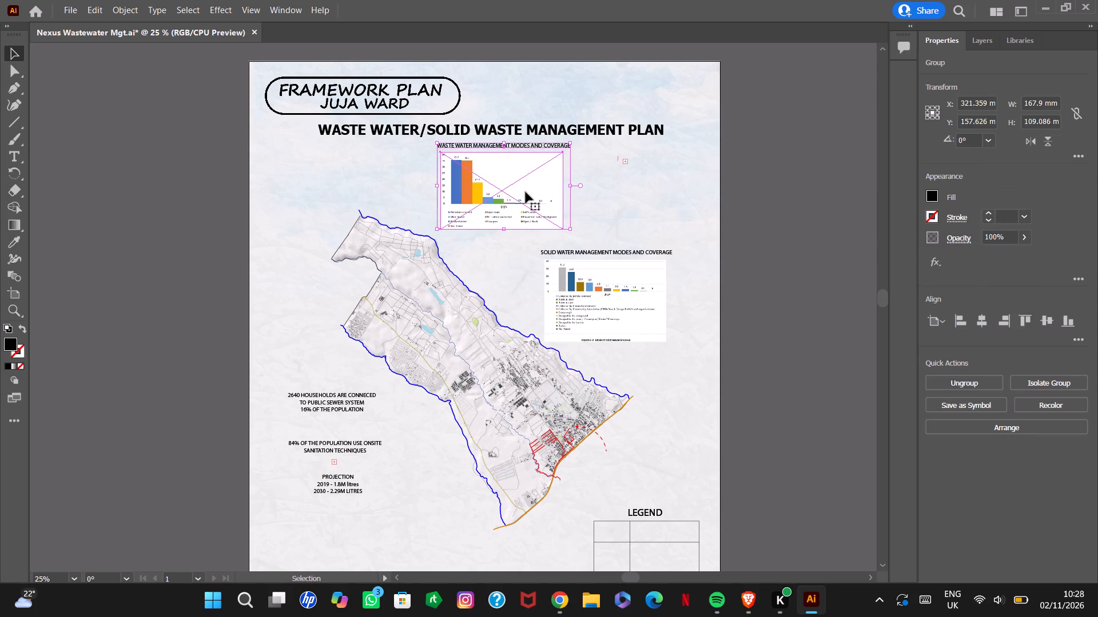
left_click(774, 216)
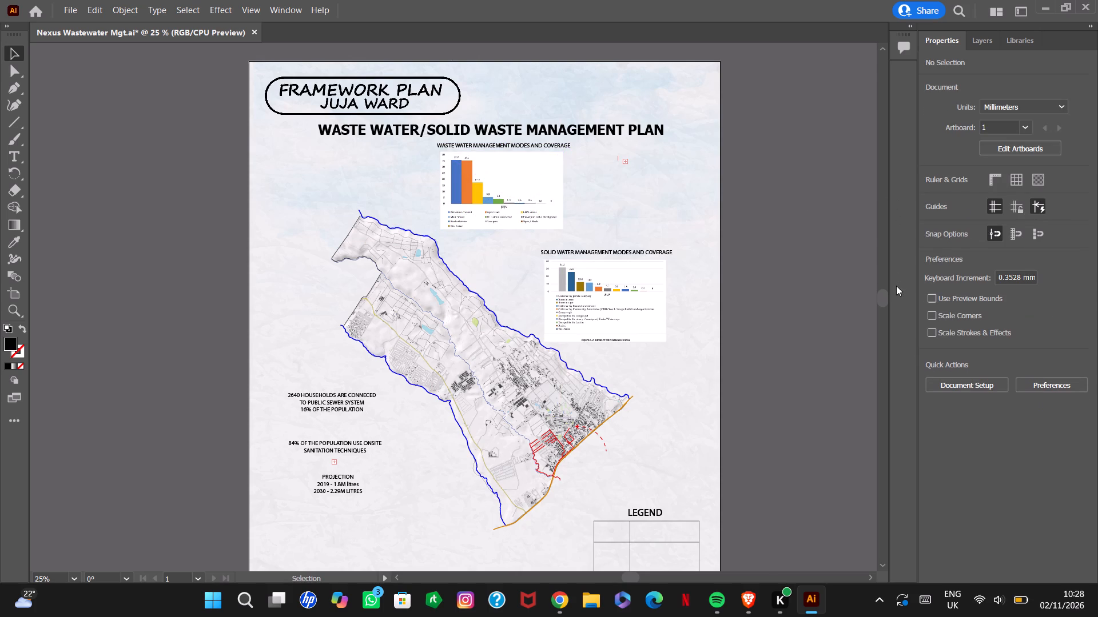
left_click(881, 297)
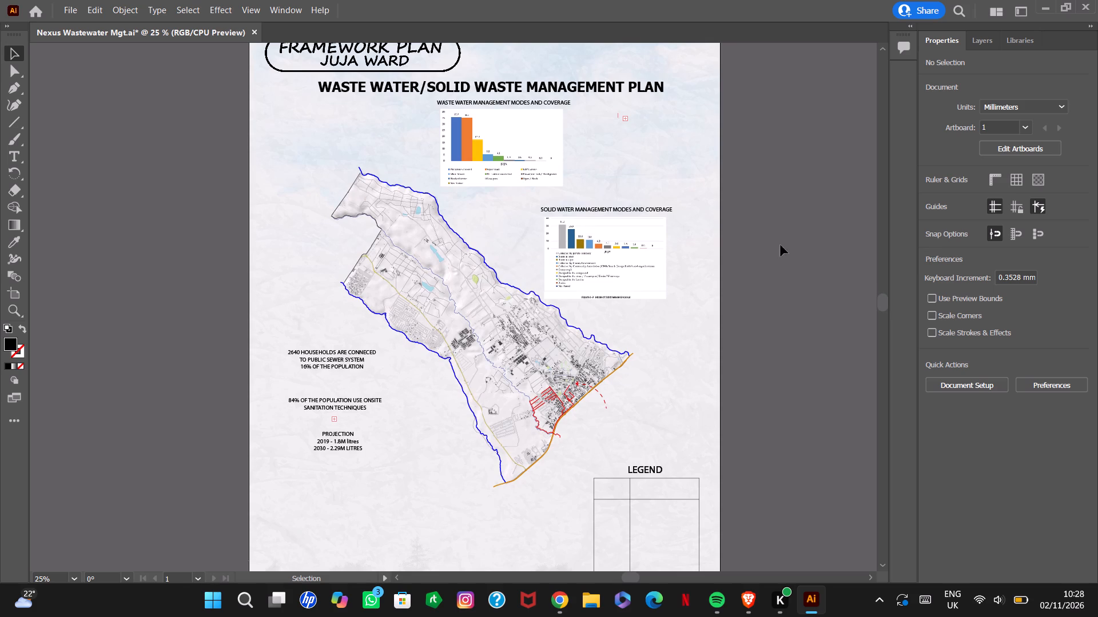
Switch to WhatsApp.
left_click(381, 603)
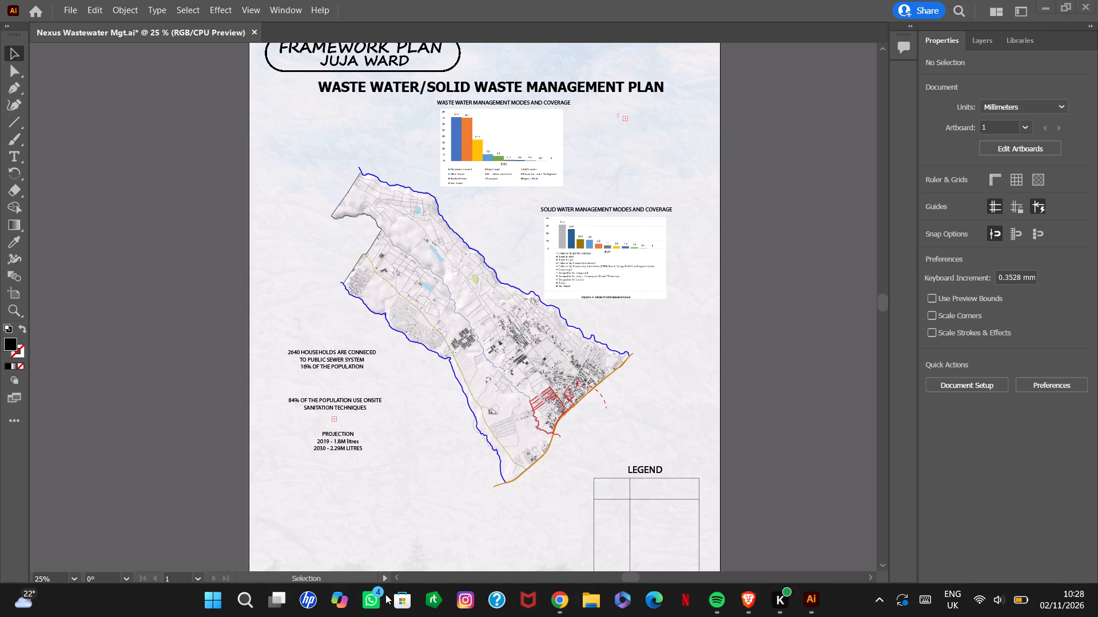
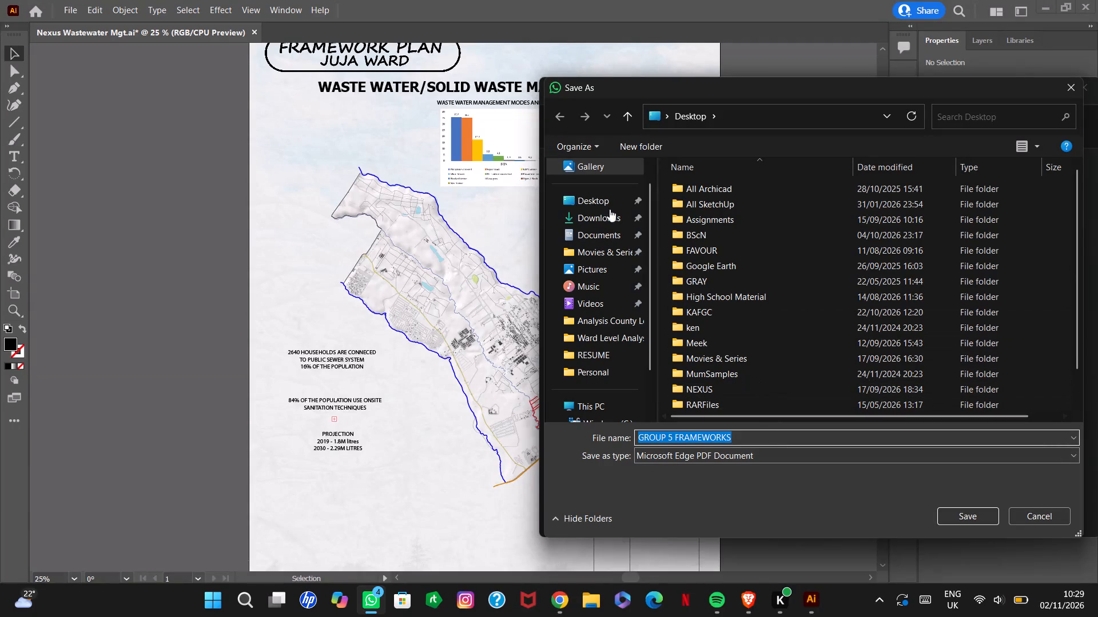
Choose the Desktop as the save location for the GROUP 5 FRAMEWORKS PDF.
left_click(594, 203)
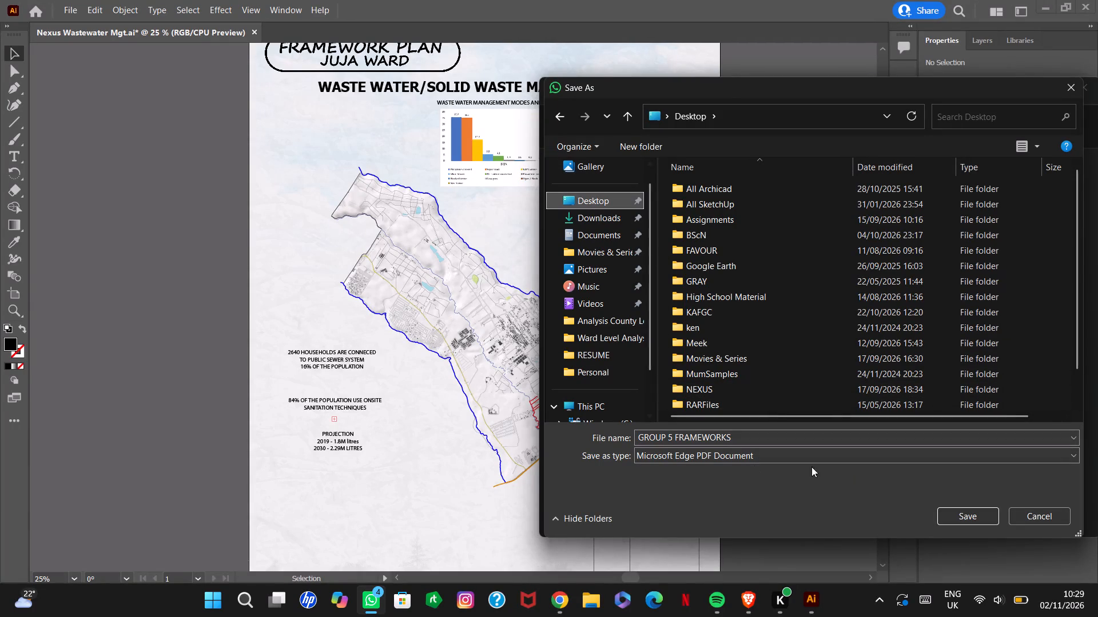
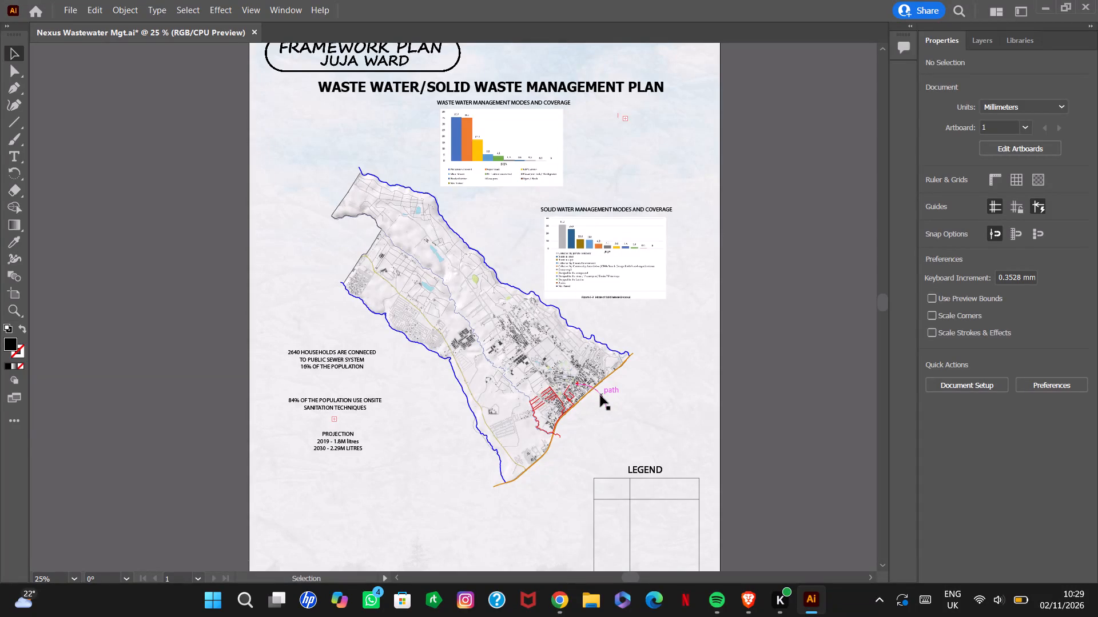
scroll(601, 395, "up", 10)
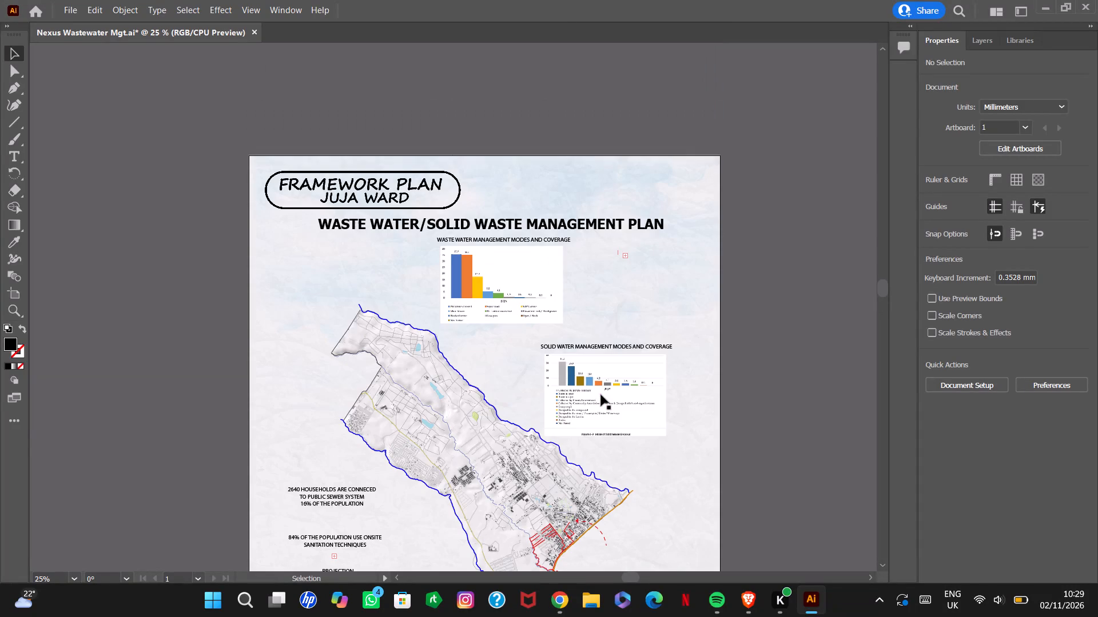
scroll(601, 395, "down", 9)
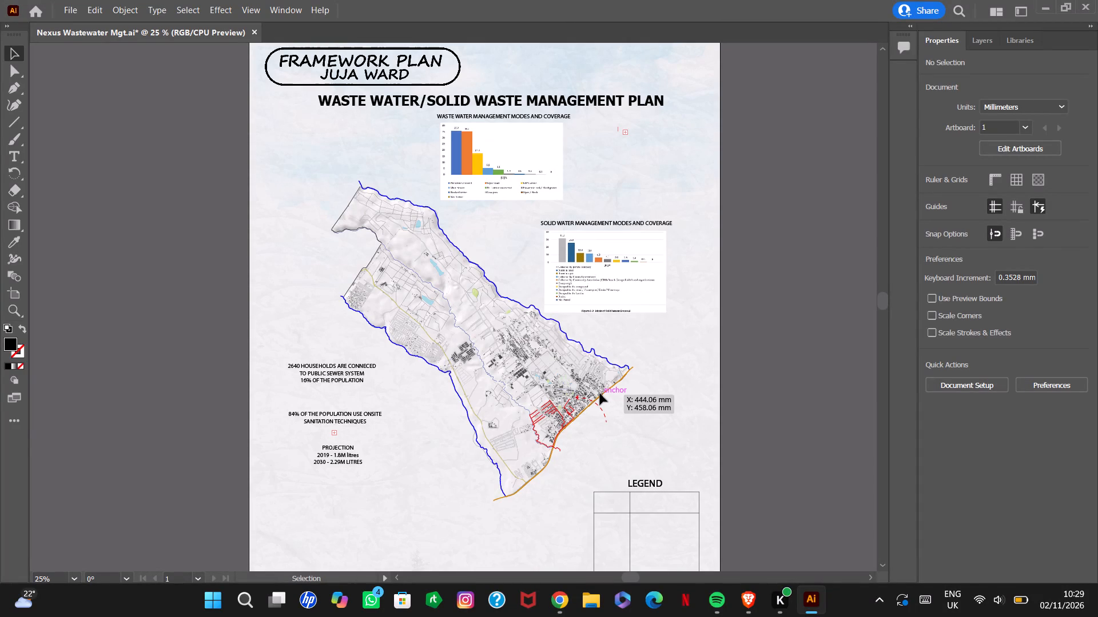